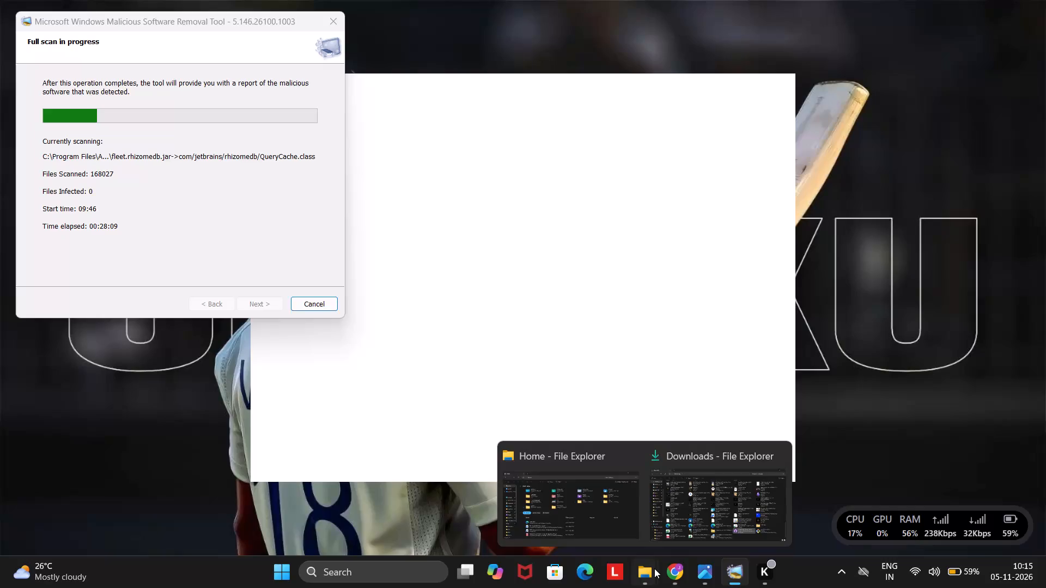
Open M7 Youngs Double Slit Lab.docx from the phy folder inside Documents > 1Year in File Explorer.
left_click(639, 566)
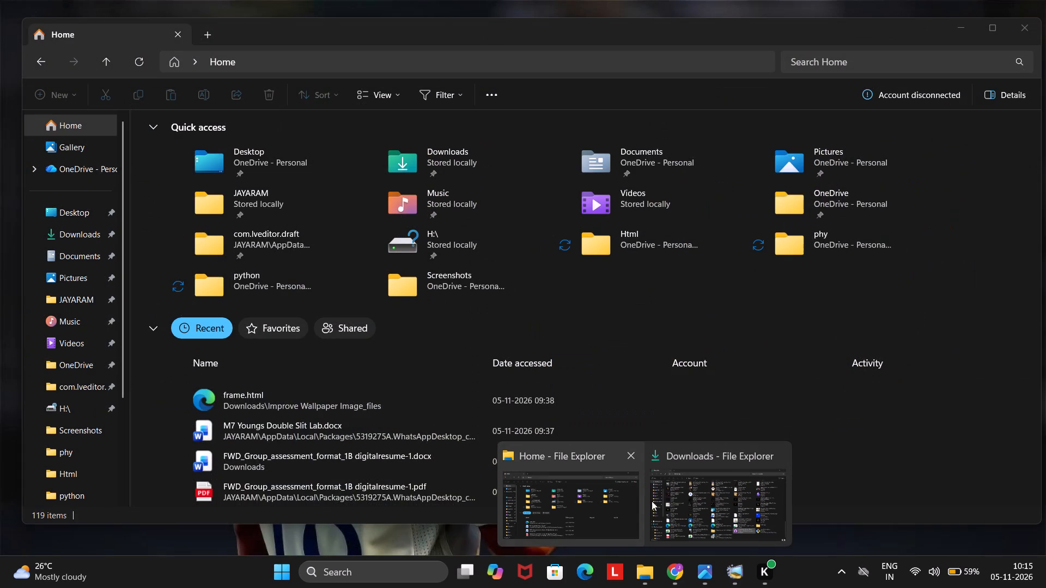
left_click(581, 511)
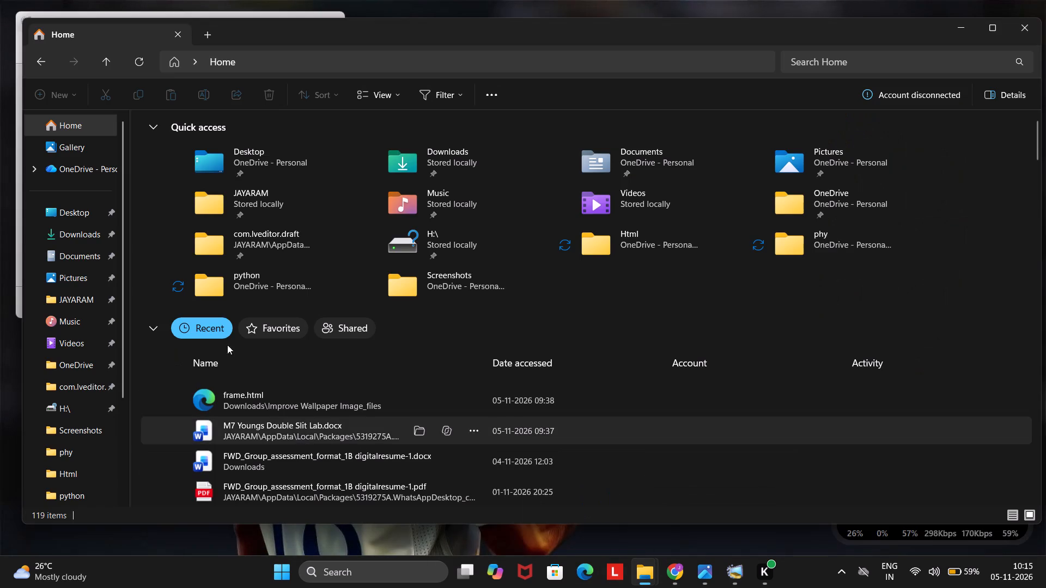
left_click(96, 236)
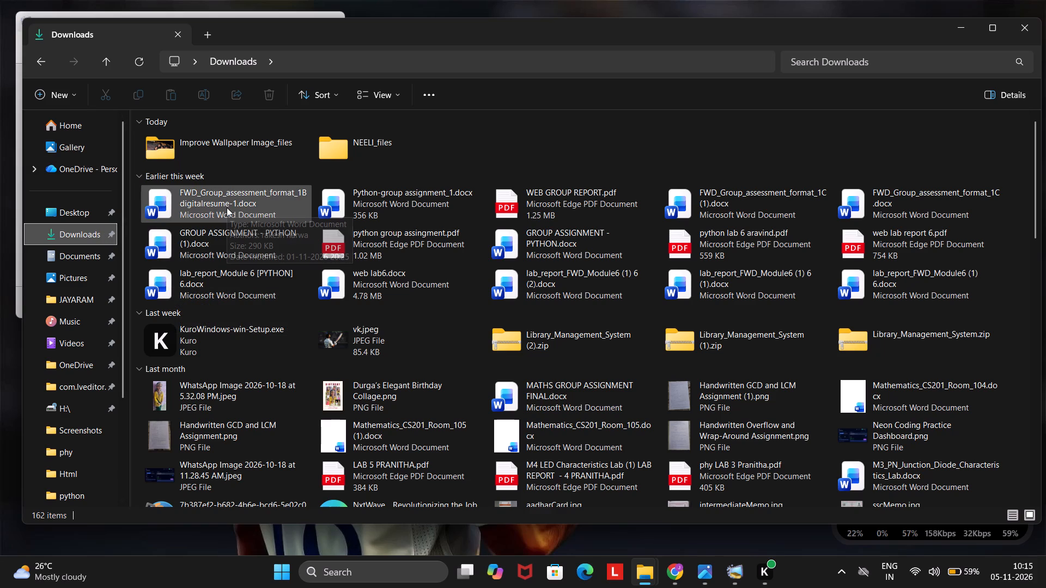
left_click(76, 252)
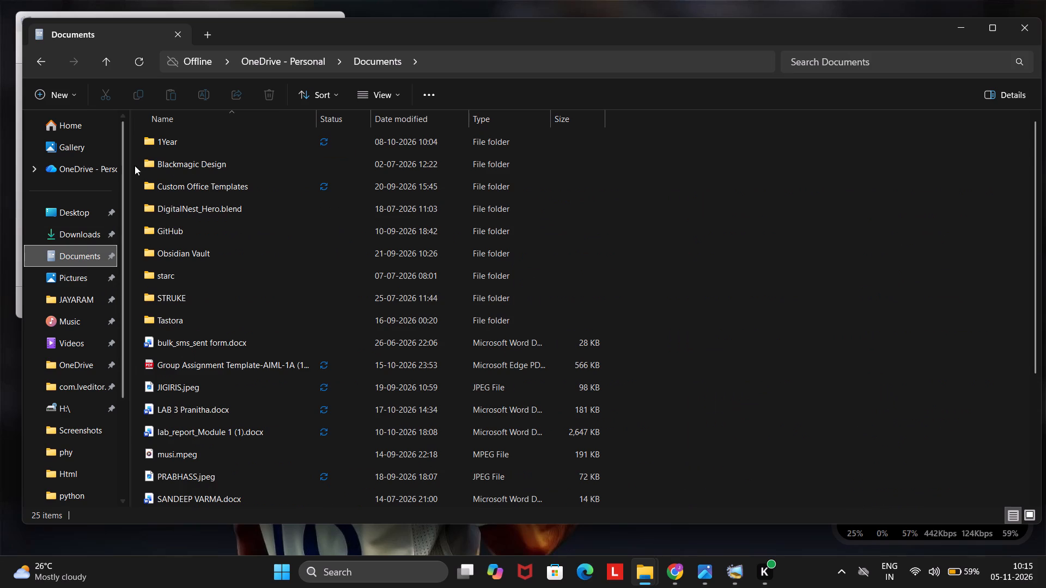
double_click(270, 143)
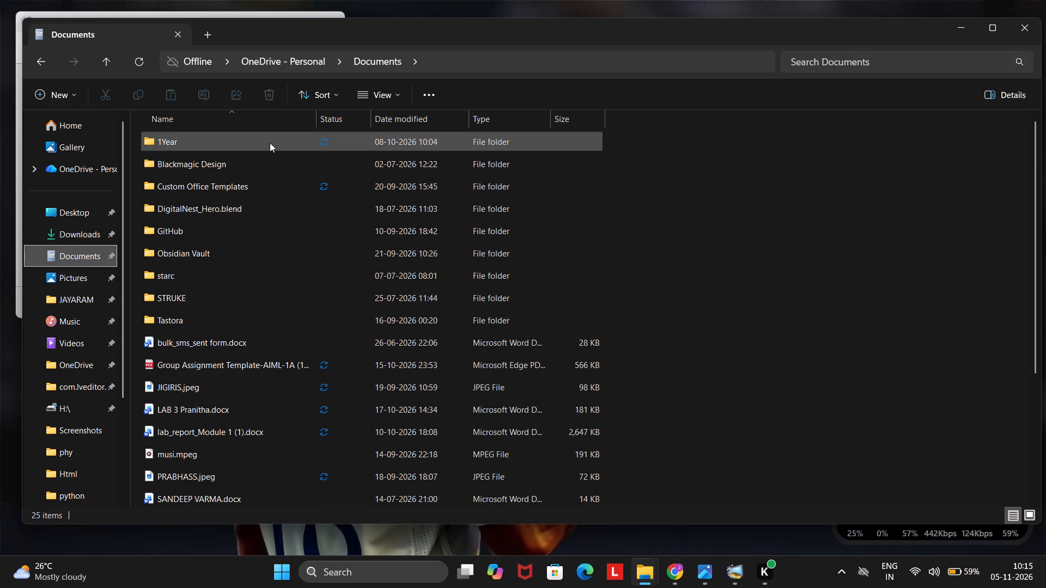
double_click(233, 203)
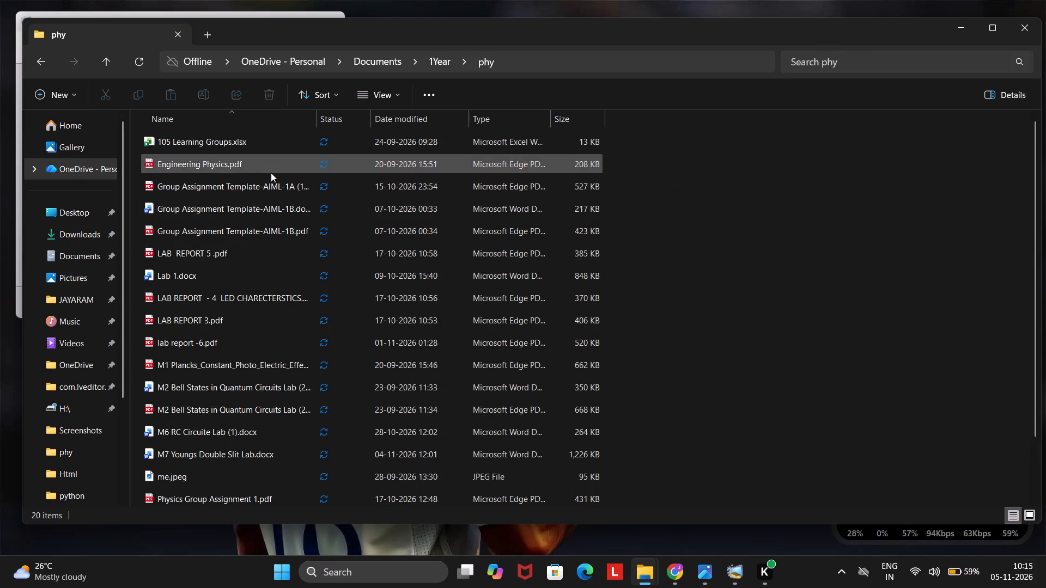
scroll(264, 200, "down", 7)
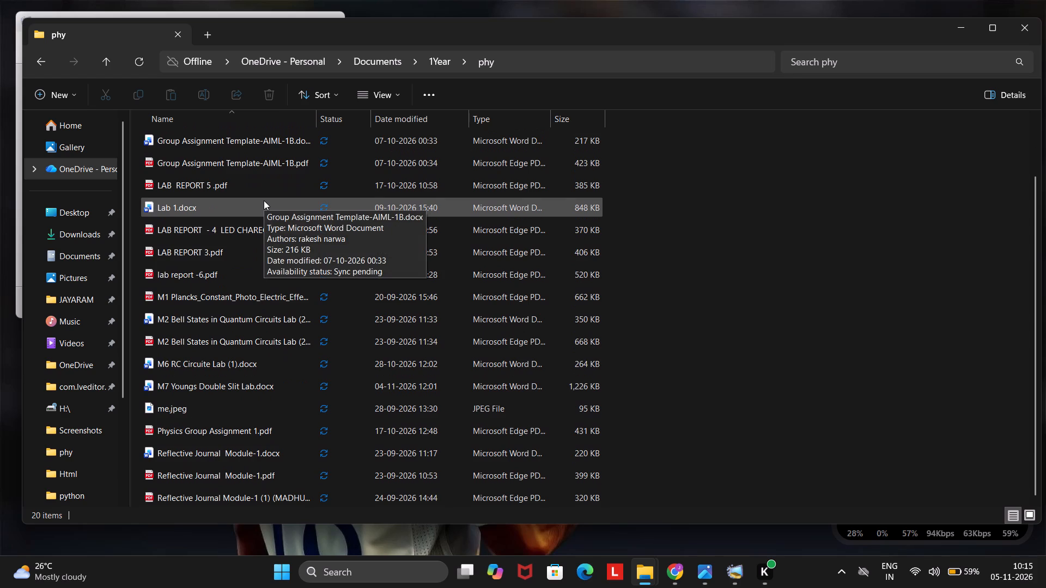
scroll(193, 406, "down", 6)
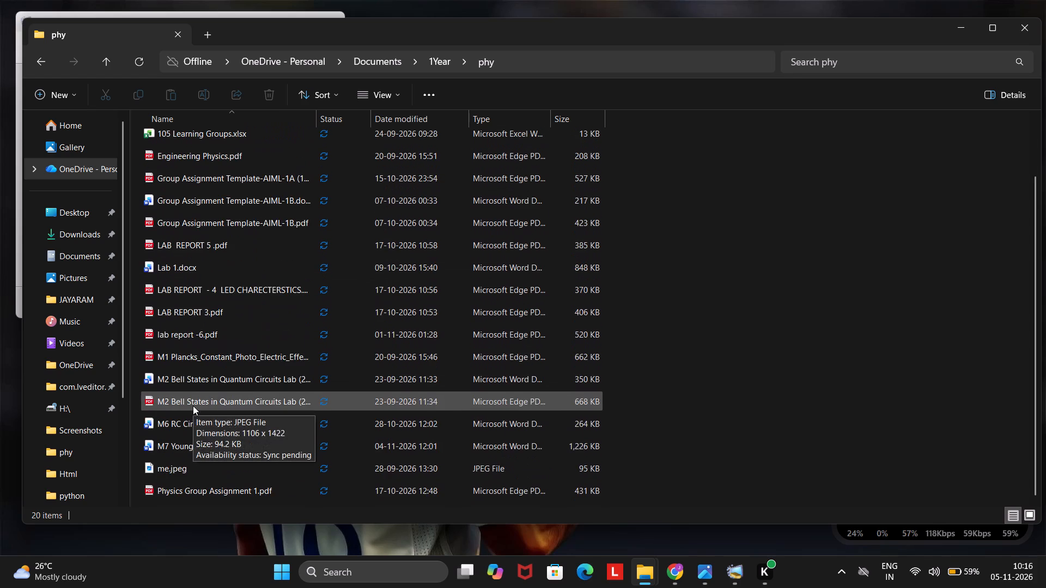
scroll(193, 406, "down", 1)
double_click(210, 385)
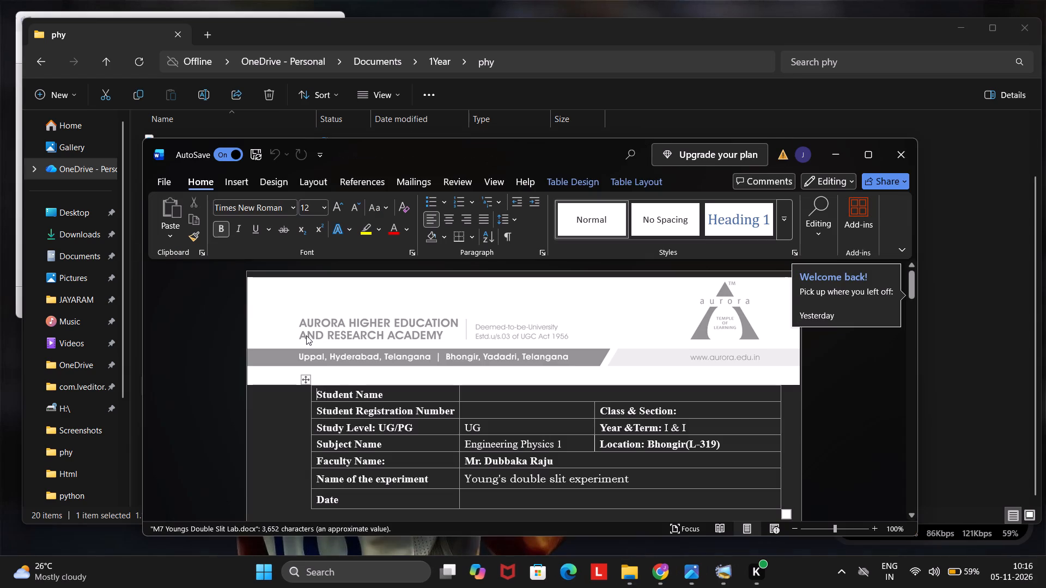
Look through the lab report from the circuit diagram to the data and order calculations, with the document window maximized.
scroll(464, 398, "down", 7)
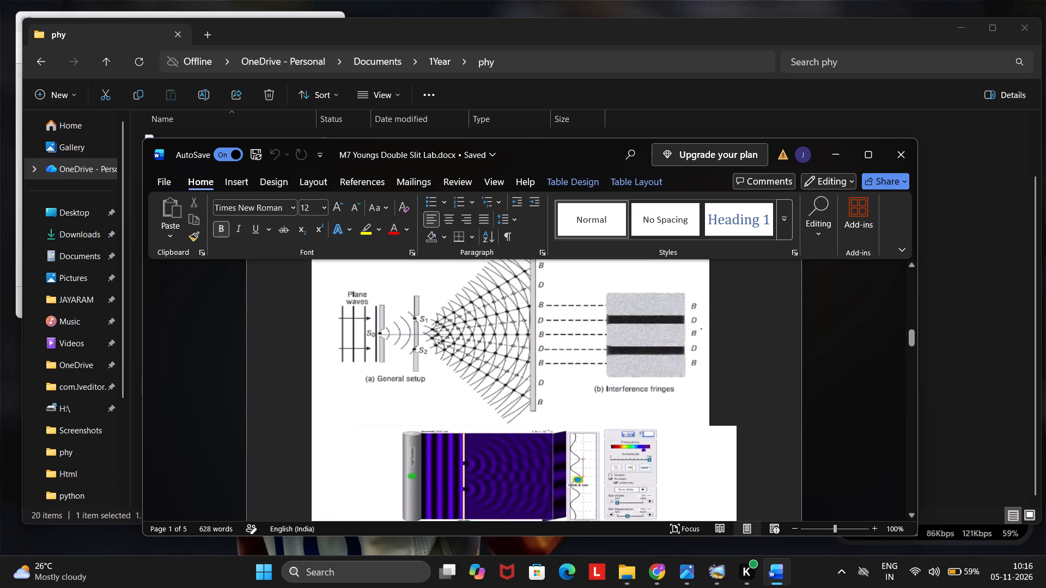
scroll(464, 398, "down", 3)
scroll(464, 398, "up", 1)
scroll(464, 398, "down", 2)
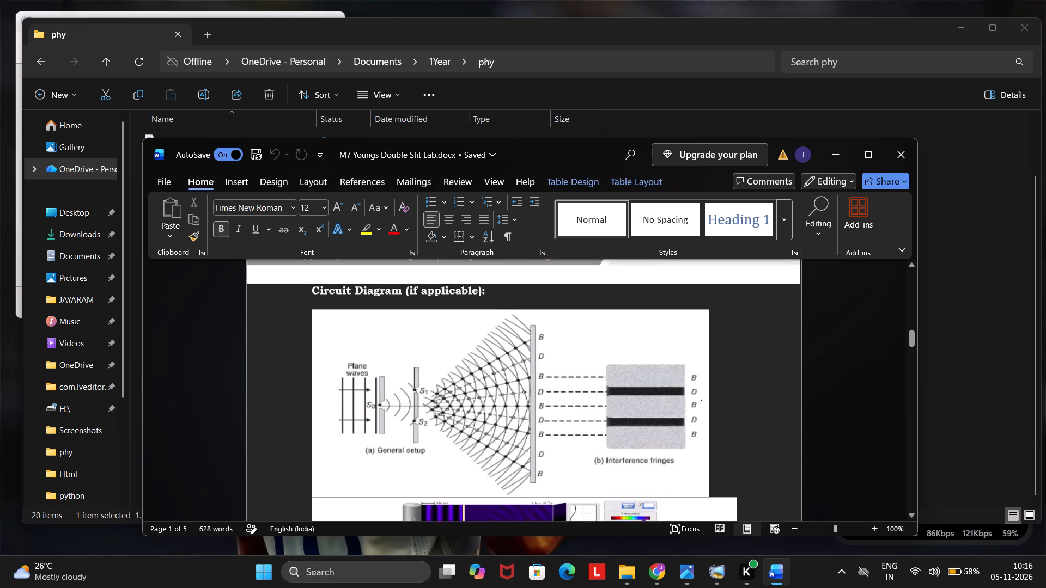
scroll(464, 398, "down", 4)
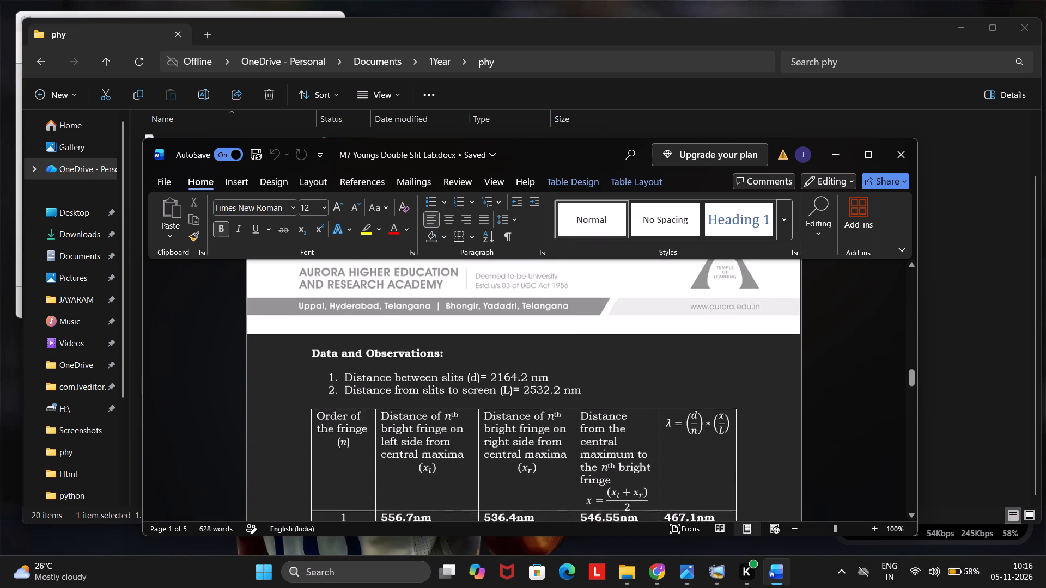
scroll(464, 398, "down", 1)
left_click(863, 152)
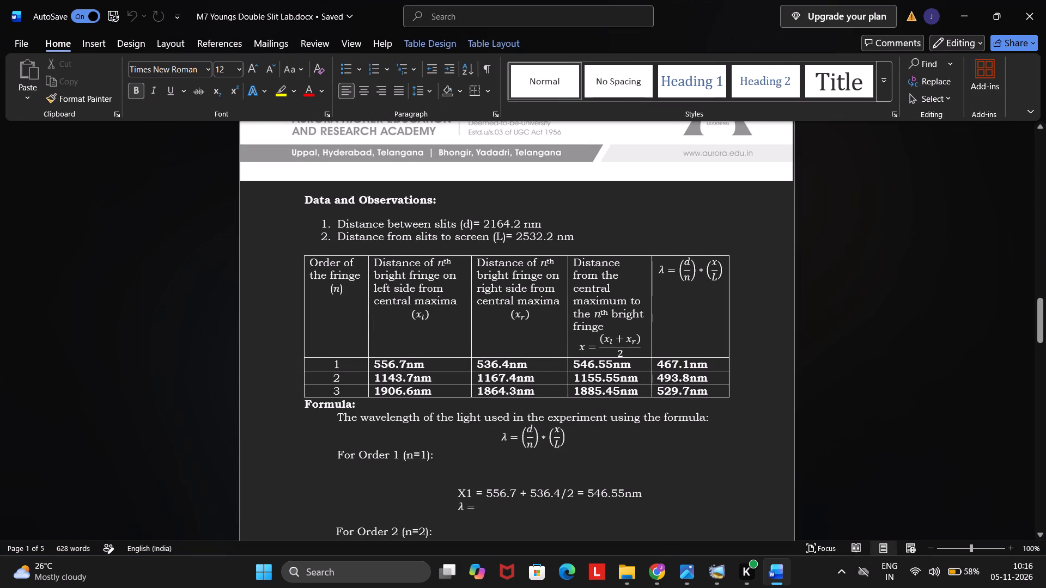
scroll(650, 302, "down", 3)
Enter the student's full name in capitals in the Student Name cell of the first page's table.
scroll(650, 302, "up", 6)
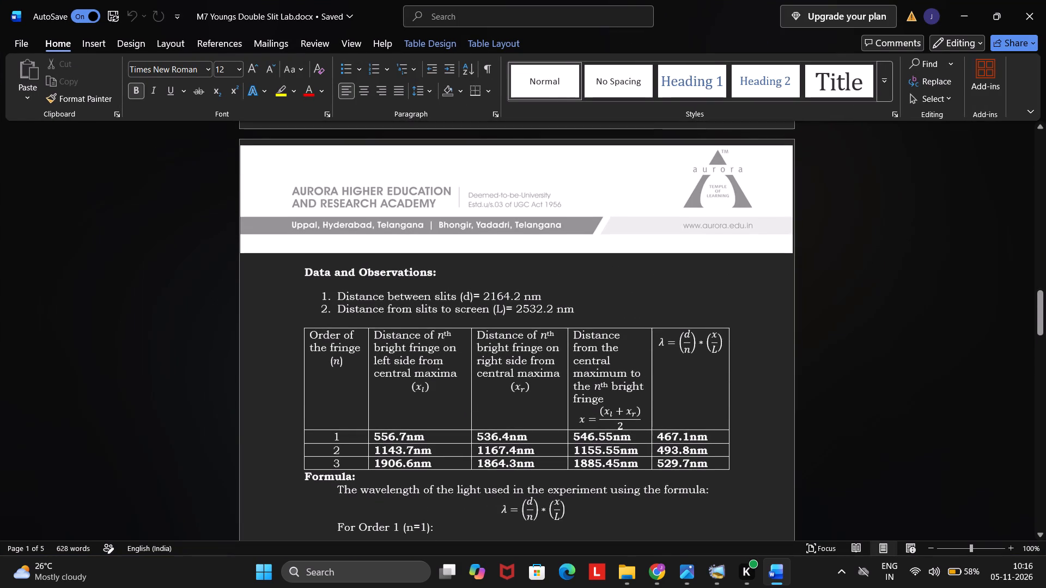
scroll(529, 283, "up", 9)
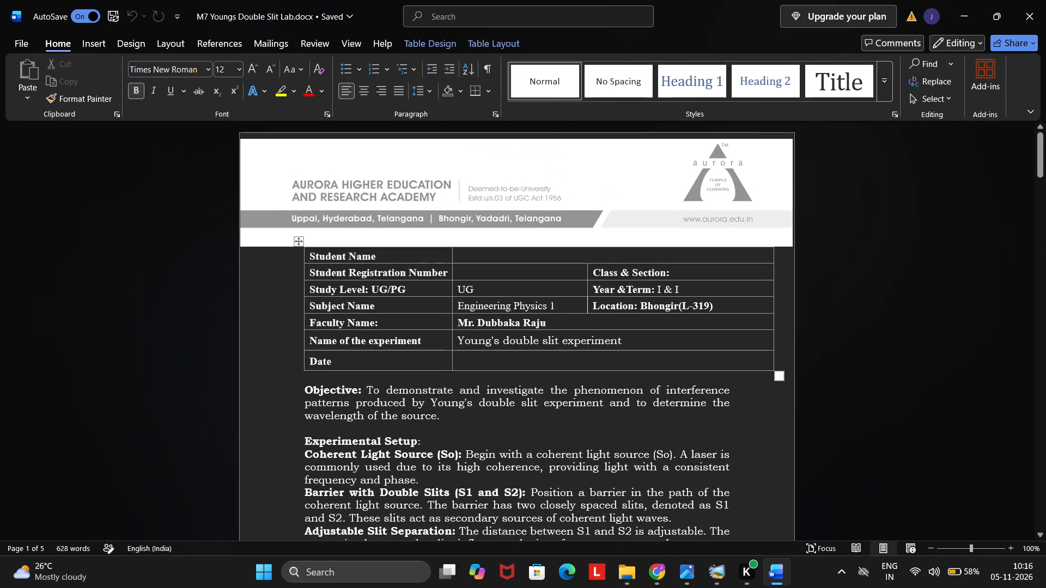
left_click(531, 256)
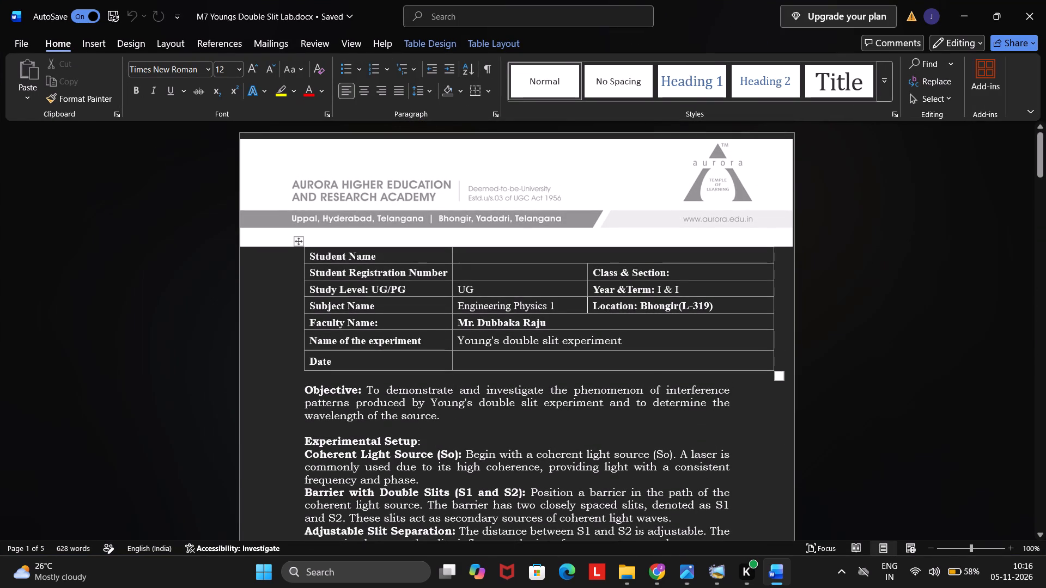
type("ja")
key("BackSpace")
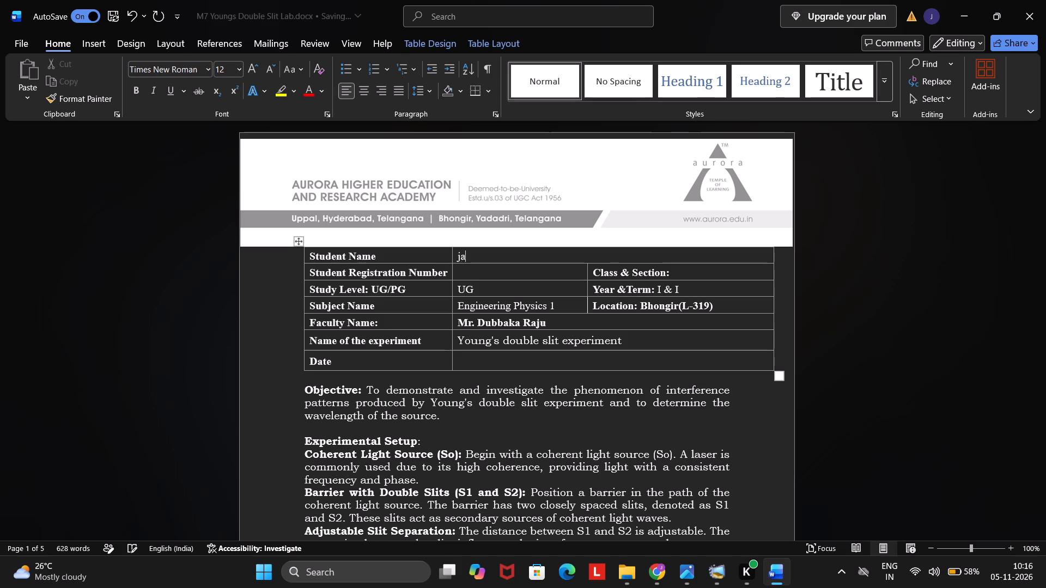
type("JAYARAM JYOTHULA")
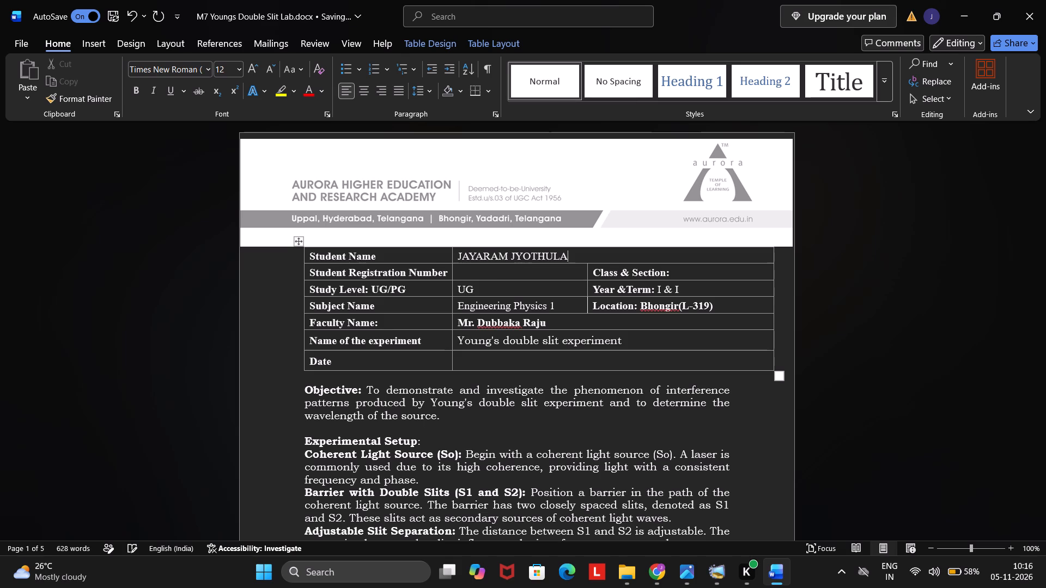
left_click(504, 271)
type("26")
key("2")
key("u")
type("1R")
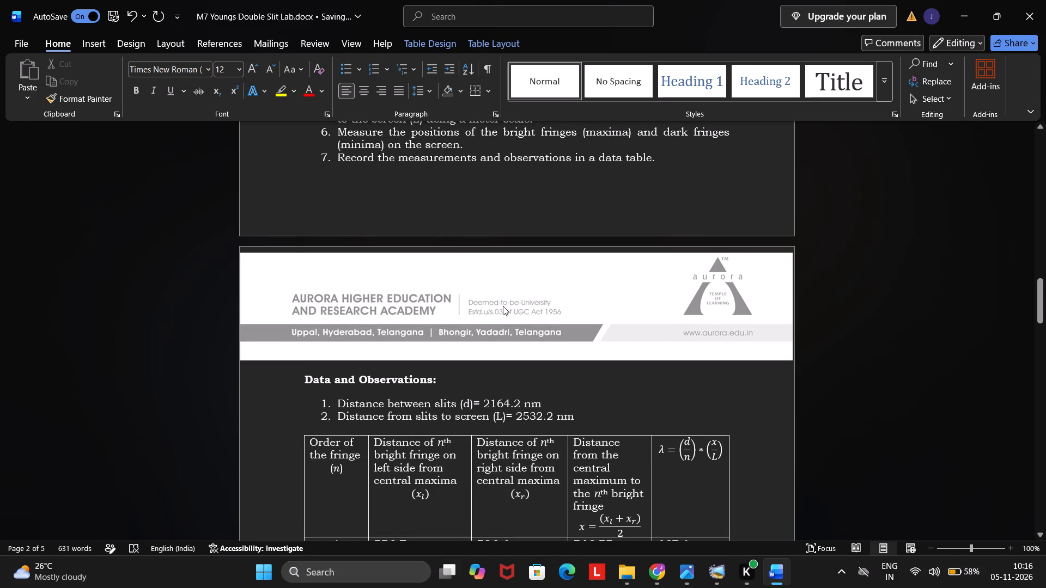
scroll(503, 306, "up", 1)
scroll(503, 306, "down", 1)
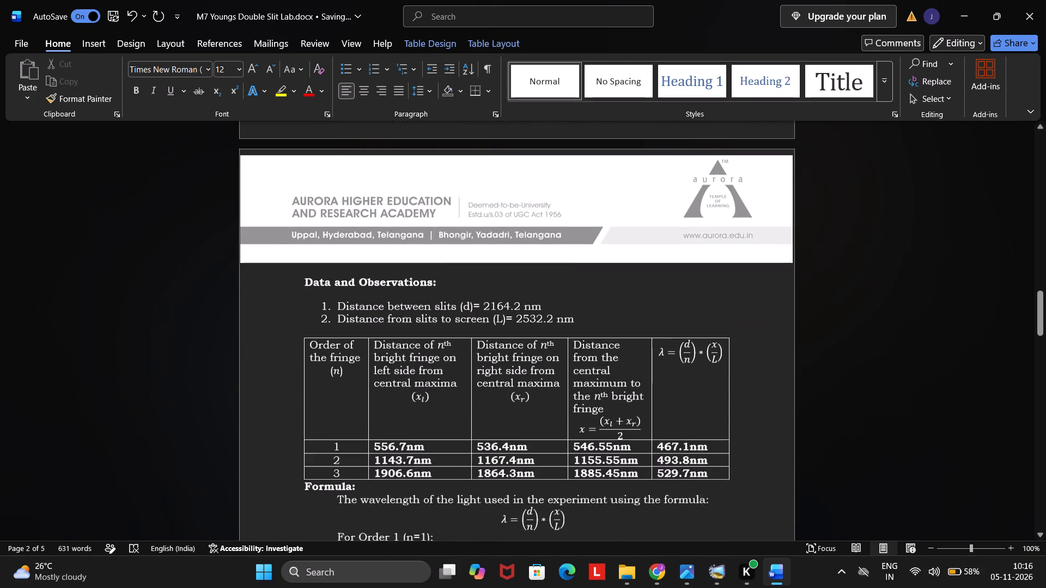
scroll(503, 306, "down", 4)
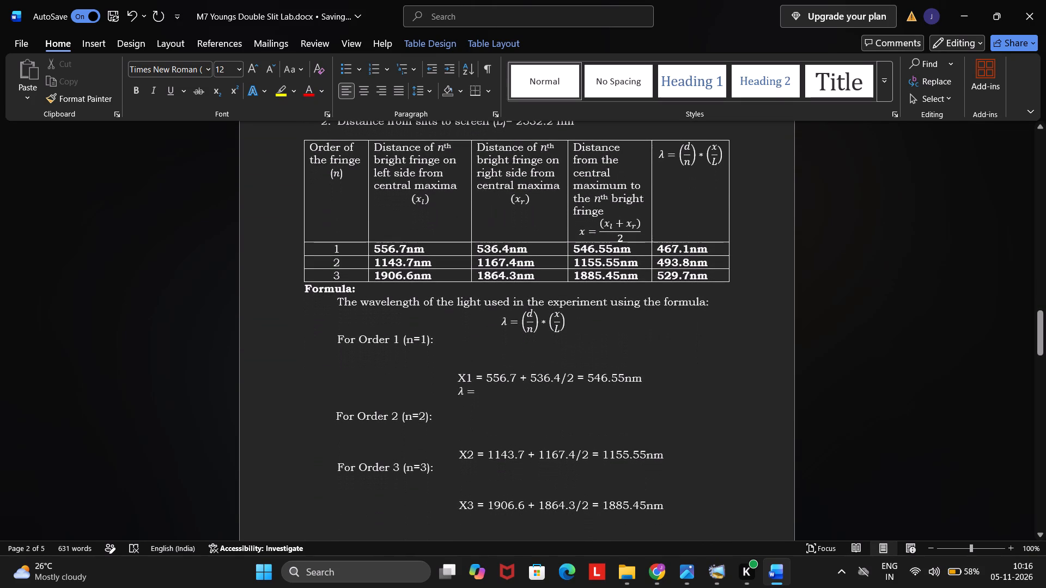
scroll(503, 306, "down", 1)
scroll(503, 306, "up", 2)
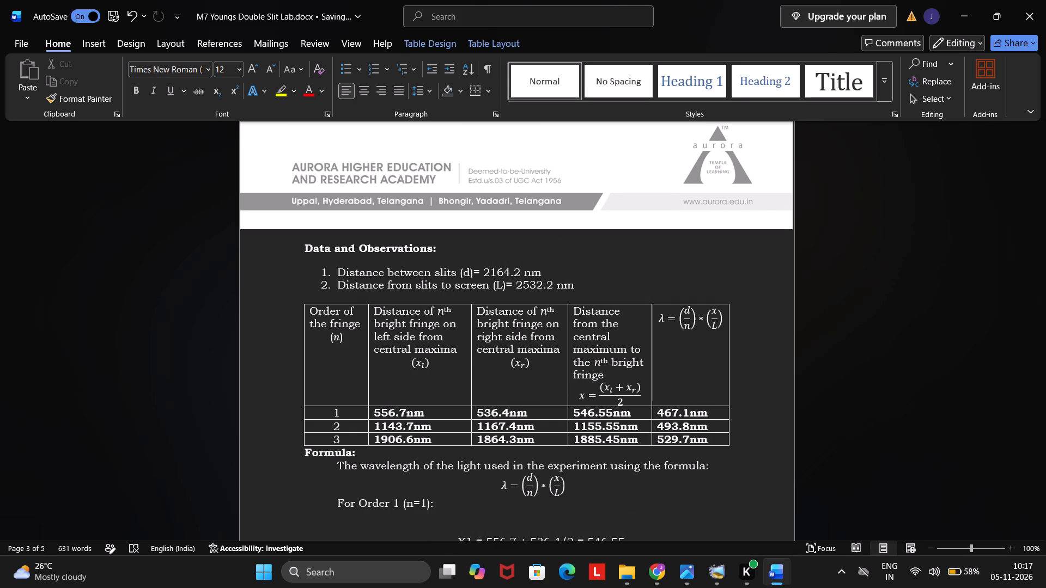
scroll(503, 306, "down", 1)
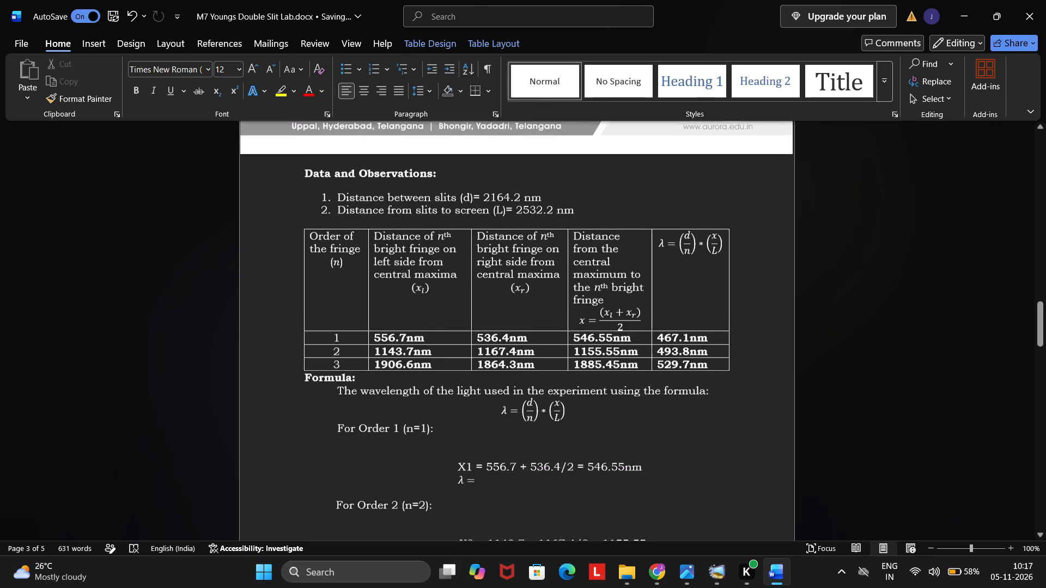
scroll(503, 306, "down", 1)
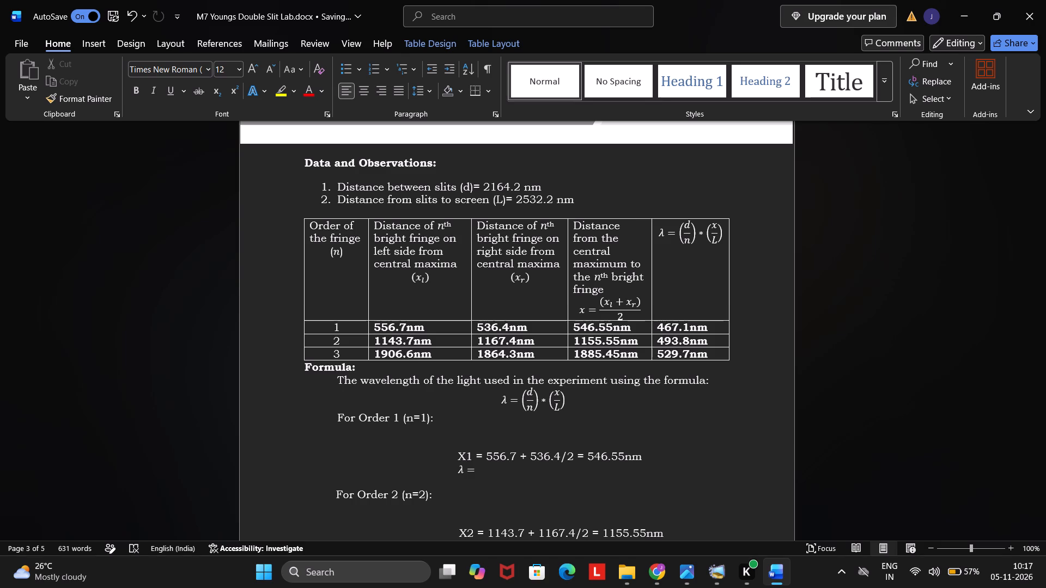
scroll(495, 328, "down", 1)
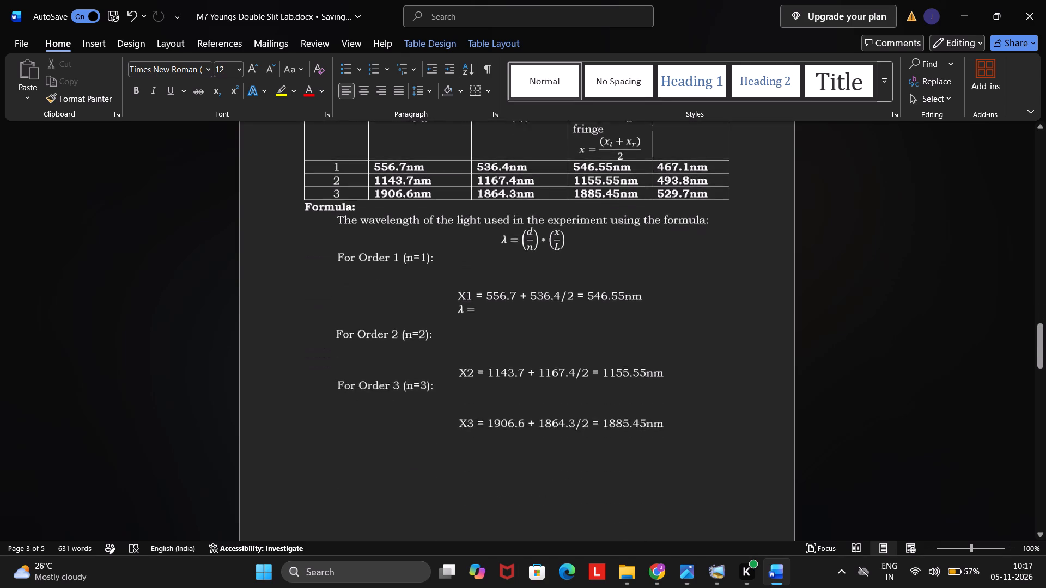
scroll(495, 328, "down", 1)
scroll(495, 328, "right", 1)
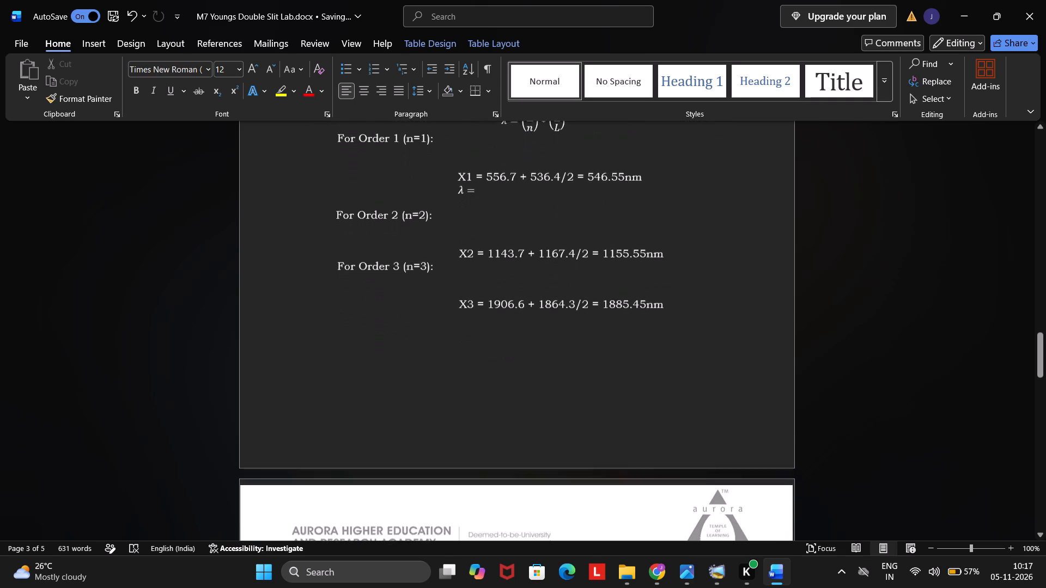
scroll(495, 328, "right", 1)
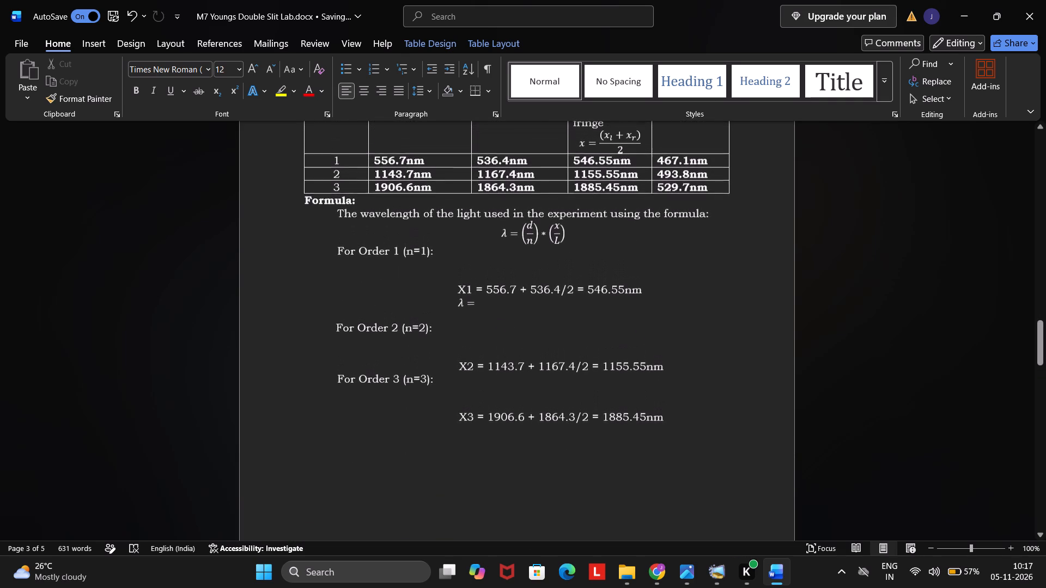
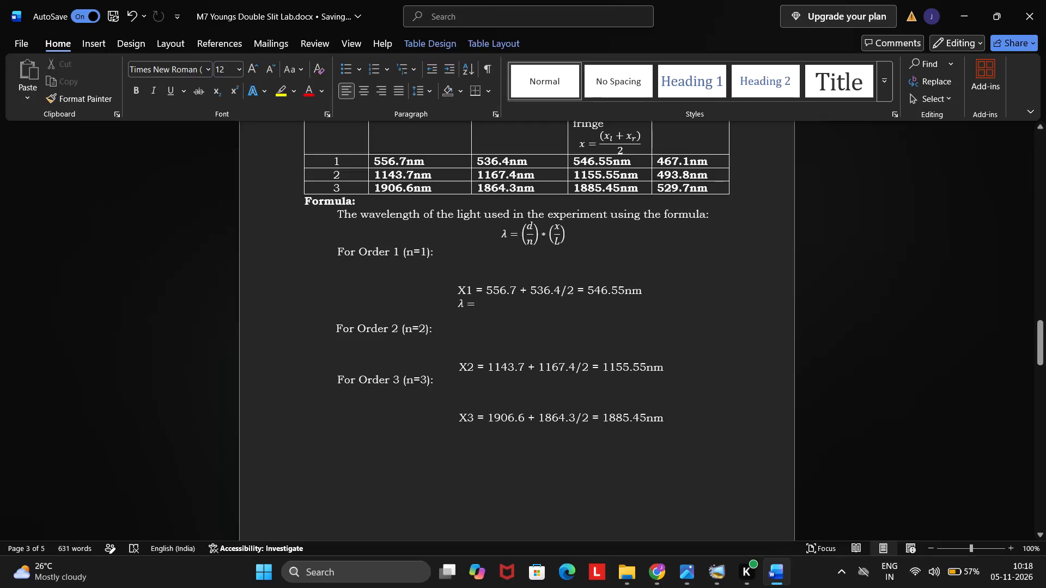
Begin the Order 1 wavelength value with 21 and relabel the line's symbol as λ_1.
left_click(479, 301)
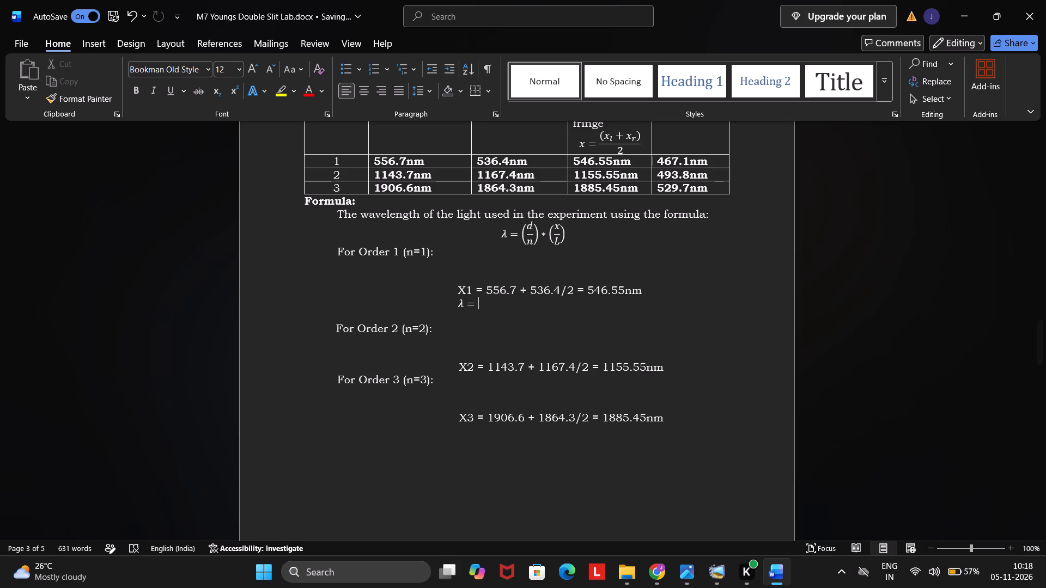
type("21")
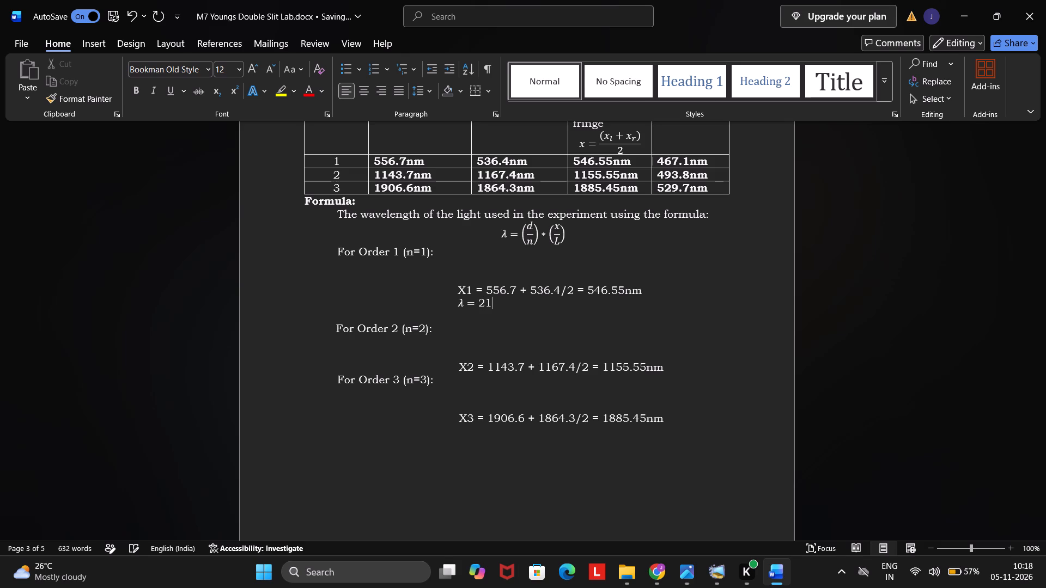
key("Left")
key("Left")
key("Left")
key("Left")
key("Left")
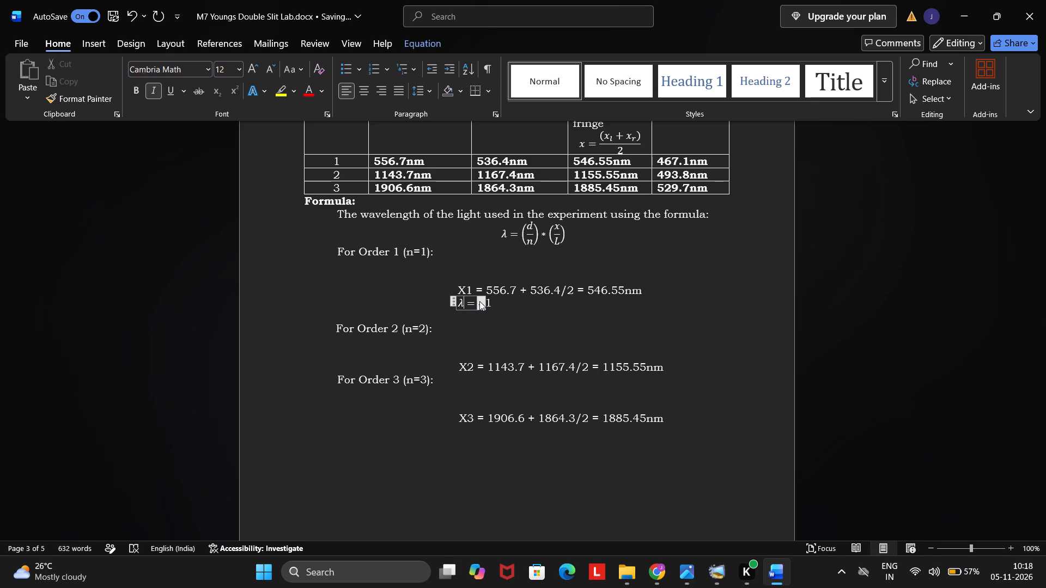
key("1")
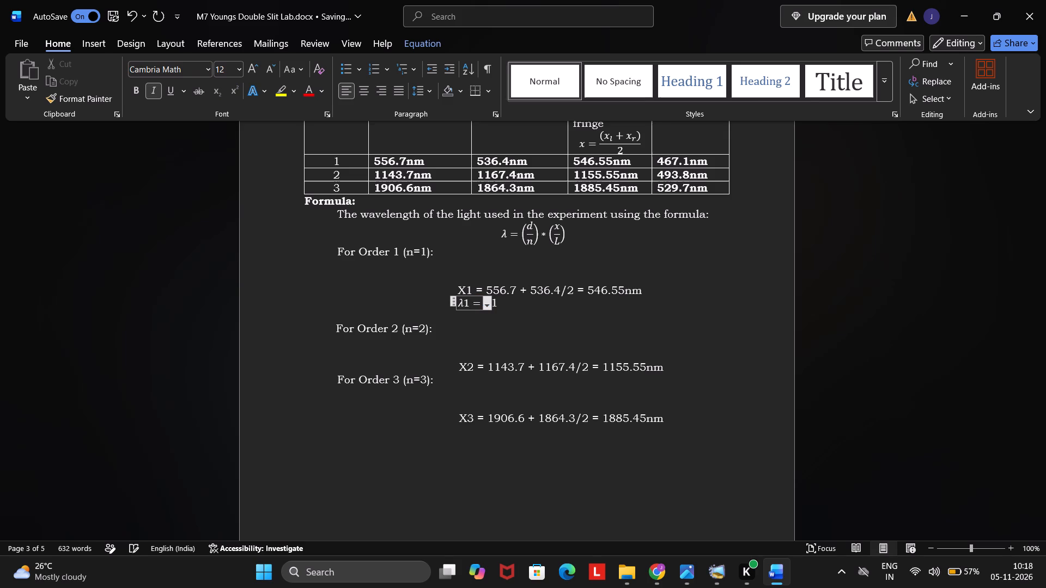
key("BackSpace")
key("minus")
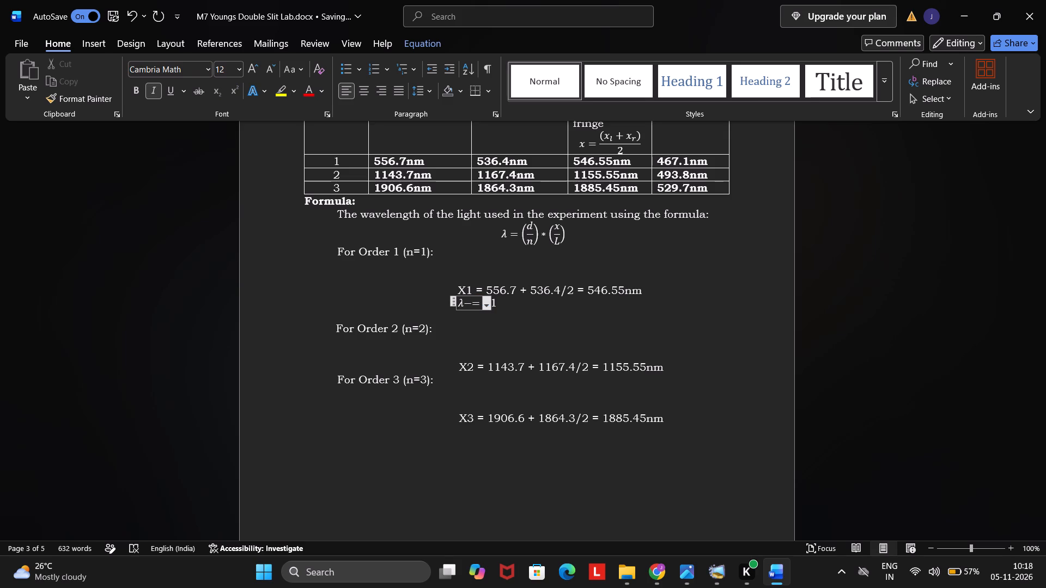
key("BackSpace")
key("shift+underscore")
key("1")
Complete the first factor of the λ_1 calculation so that it reads (2164.2/1), enclosed in parentheses.
key("Right")
key("Right")
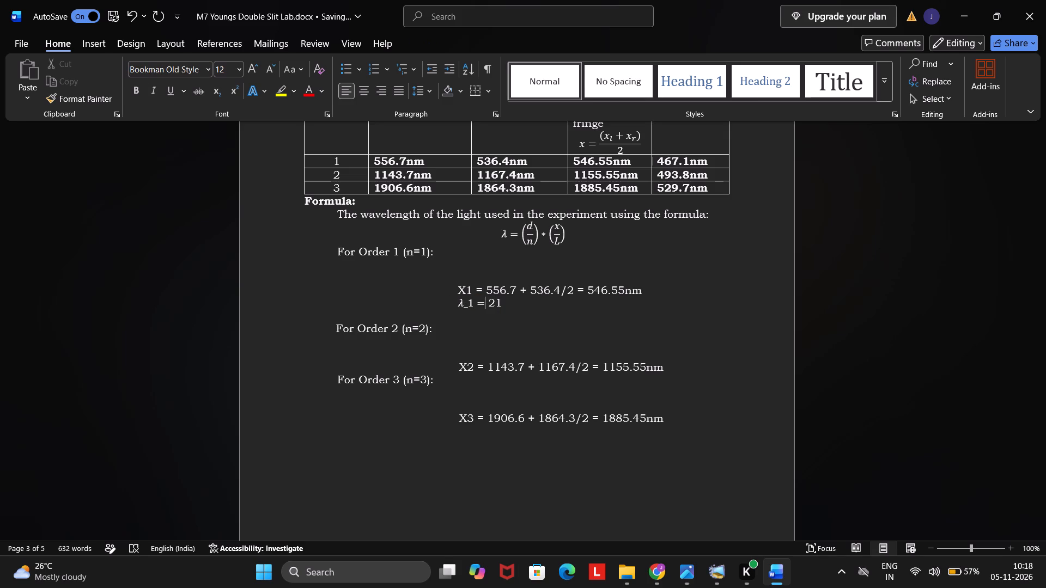
key("Right")
key("Right")
key("Right")
type("64")
type(".2")
key("slash")
key("1")
key("shift+parenright")
key("Left")
key("Left")
key("Left")
key("Left")
key("Left")
key("Left")
key("Left")
key("Left")
key("Left")
key("Left")
key("Right")
key("shift+parenleft")
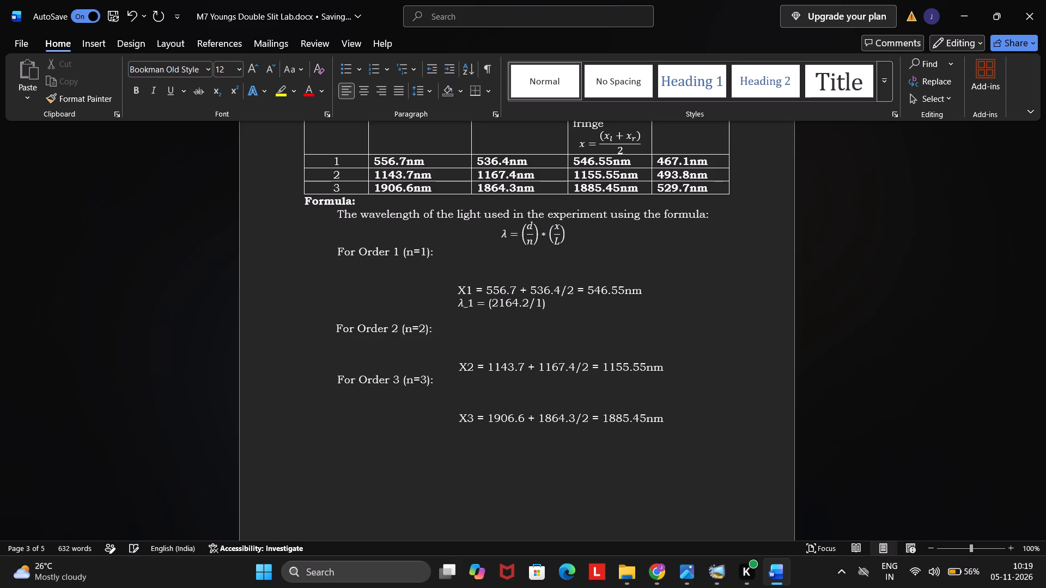
Add a dot and the second factor (546.55/2532.2) after the first factor of the λ_1 calculation.
key("Right")
key("Right")
key("Right")
key("Right")
key("Right")
key("Right")
key("Right")
key("Right")
key("Right")
key("Right")
key("Right")
key("Right")
key("Left")
key("Left")
key("Left")
key("Right")
key("period")
key("Right")
type("()")
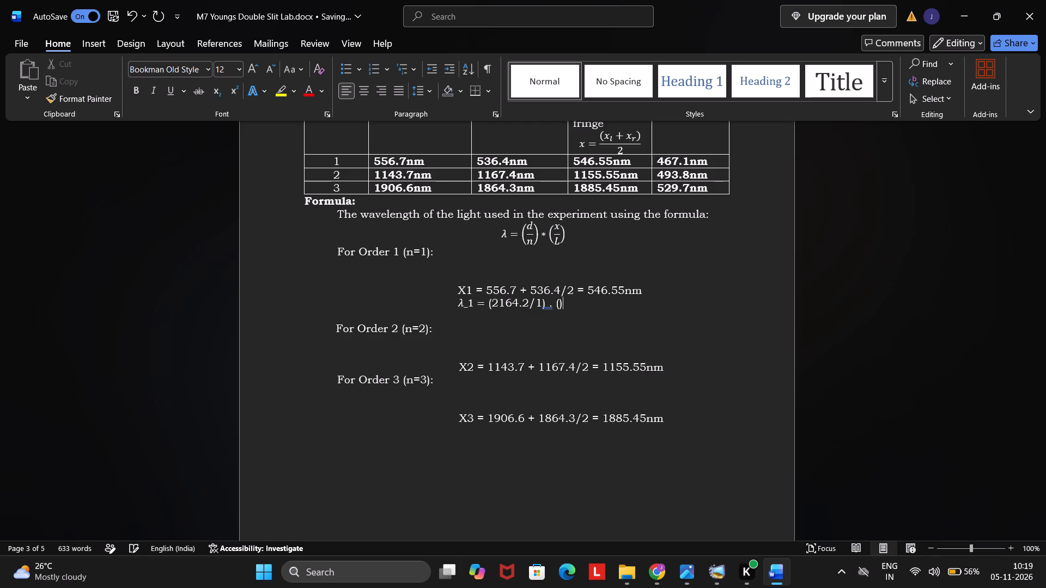
key("Left")
type("546")
type(".55")
key("slash")
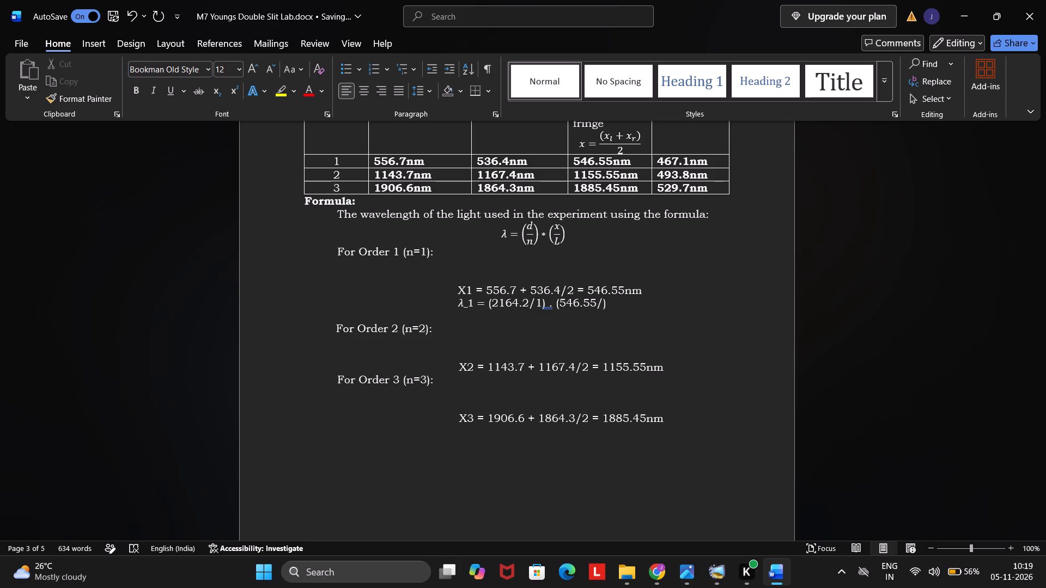
type("25")
type("32.2")
key("Right")
Replace the dot between the two factors of the λ_1 calculation with an asterisk.
left_click(551, 305)
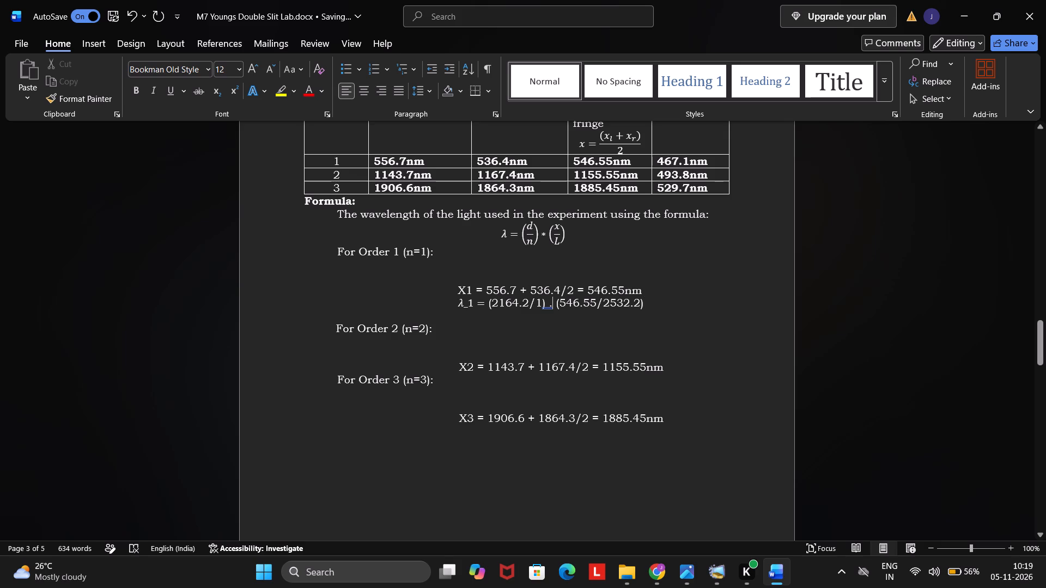
key("BackSpace")
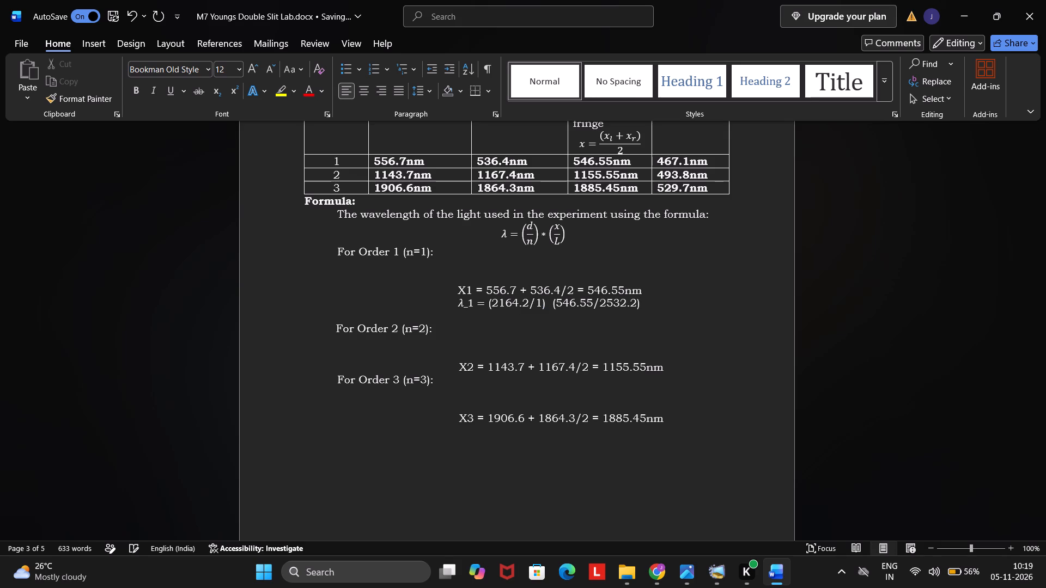
key("asterisk")
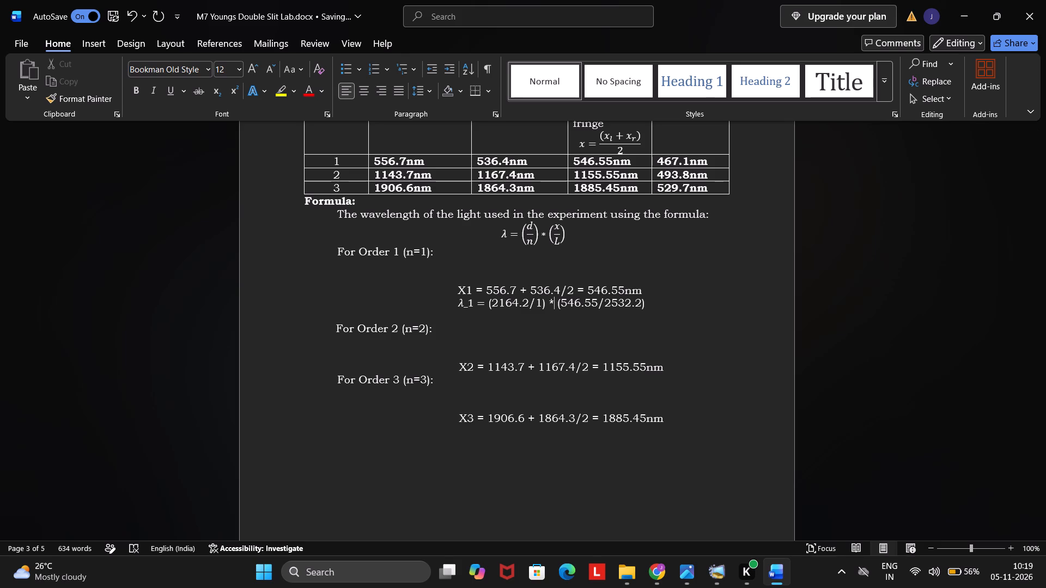
Append the result =467.1 to the end of the λ_1 calculation for Order 1.
key("Right")
key("Right")
key("Right")
key("Right")
key("Right")
key("Right")
key("Right")
key("Right")
key("Right")
key("Right")
key("Right")
key("Right")
key("Right")
key("Right")
key("Right")
key("Right")
key("Right")
key("Left")
key("Left")
key("Right")
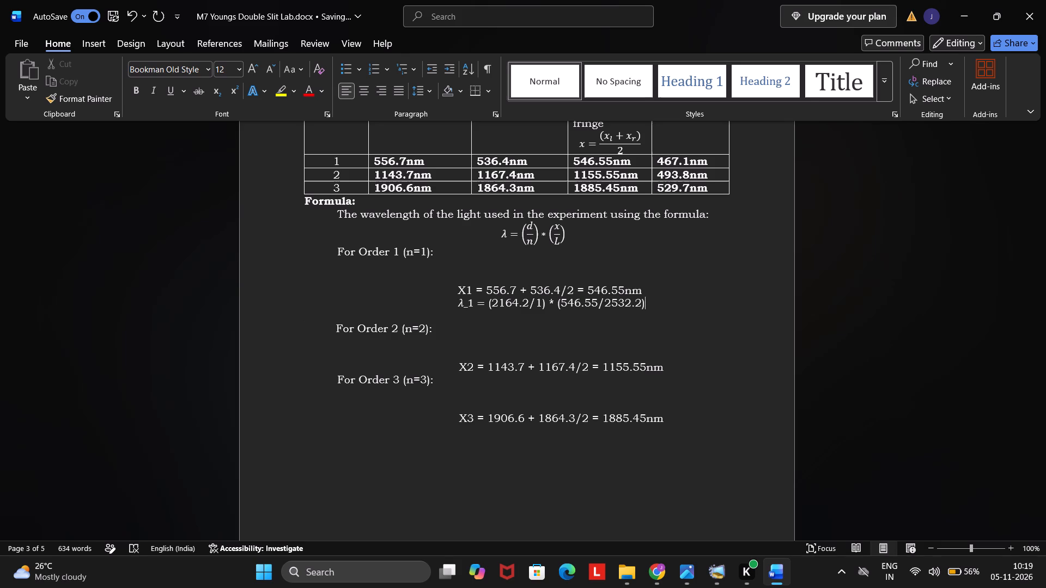
key("space")
type("=")
key("Right")
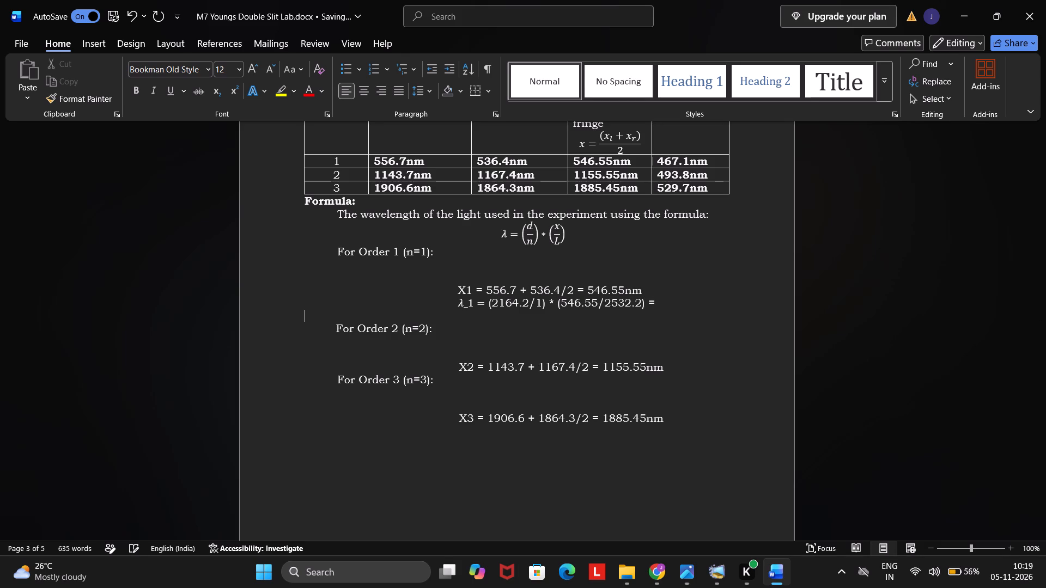
key("Left")
key("6")
key("BackSpace")
type("467")
type(".1")
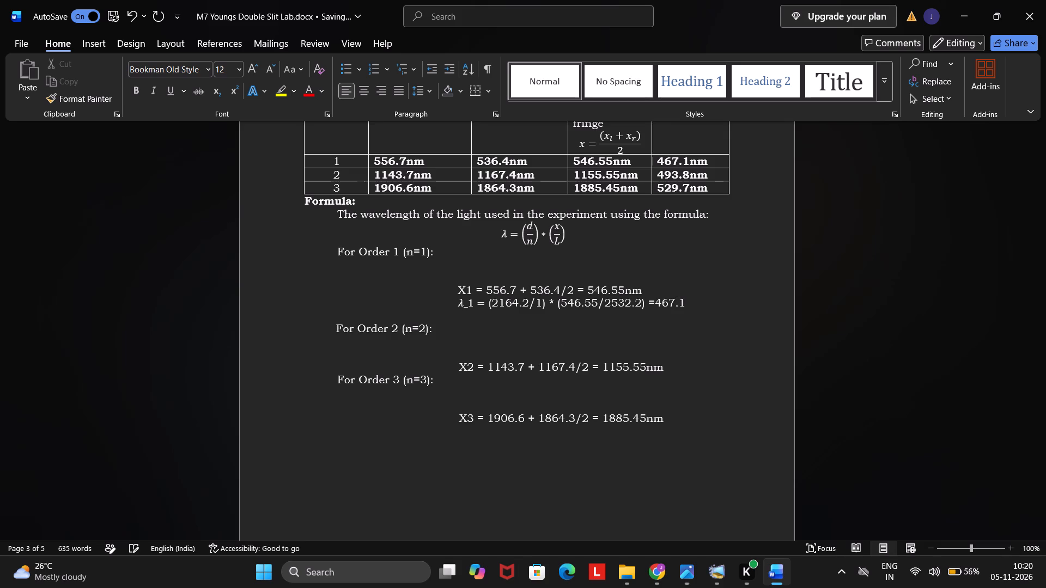
Append the unit nm in lowercase to the 467.1 result of the λ_1 calculation.
type("NM")
key("BackSpace")
key("BackSpace")
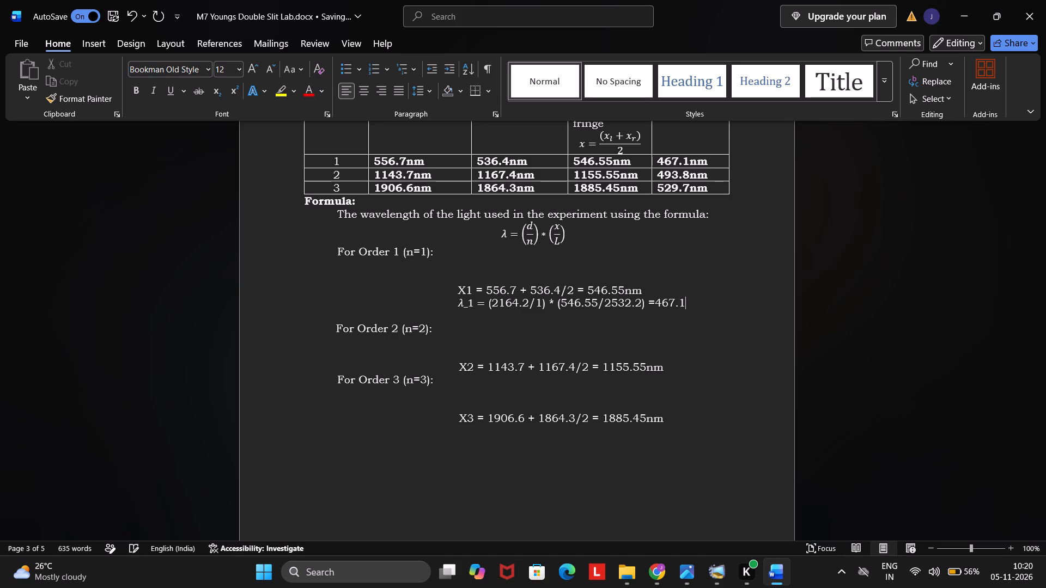
type("nm")
Remove one leading space from both the λ_1 line and the X1 line under Order 1.
key("Left")
key("Left")
key("Left")
key("Left")
key("Left")
key("Left")
key("Left")
key("Left")
key("Left")
key("Left")
key("Left")
key("Left")
key("Left")
key("Left")
key("Left")
key("Left")
key("Left")
key("Left")
key("Left")
key("Left")
key("Left")
key("Left")
key("Left")
key("Left")
key("Left")
key("Left")
key("Left")
key("Left")
key("Left")
key("Left")
key("Left")
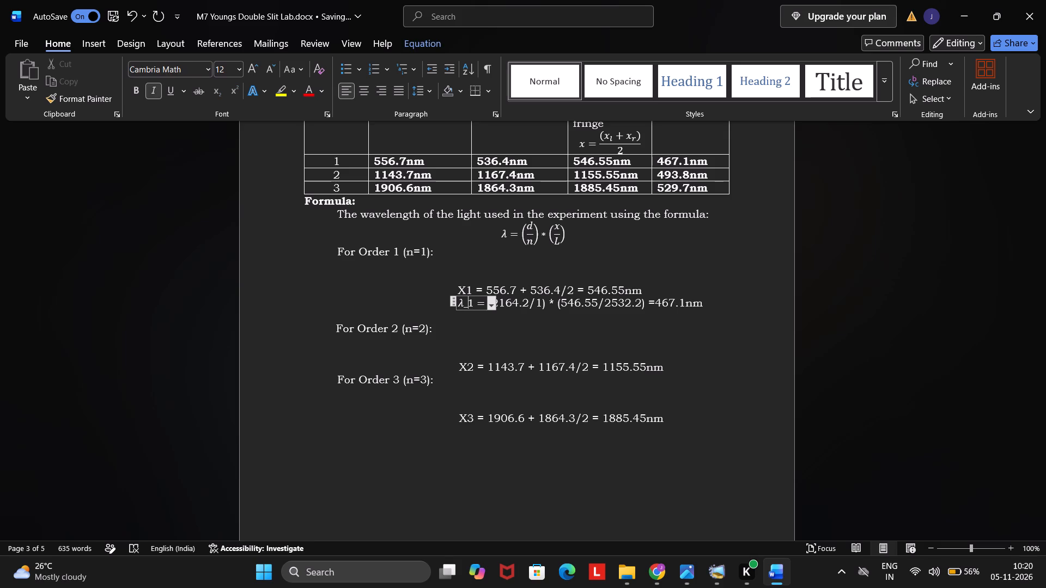
key("Left")
key("Left")
key("Left")
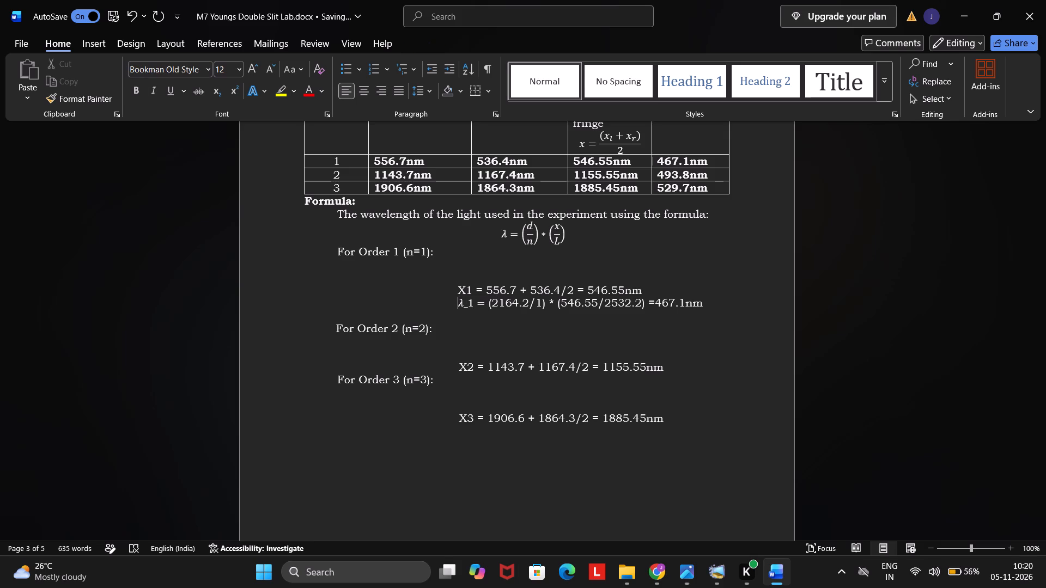
key("BackSpace")
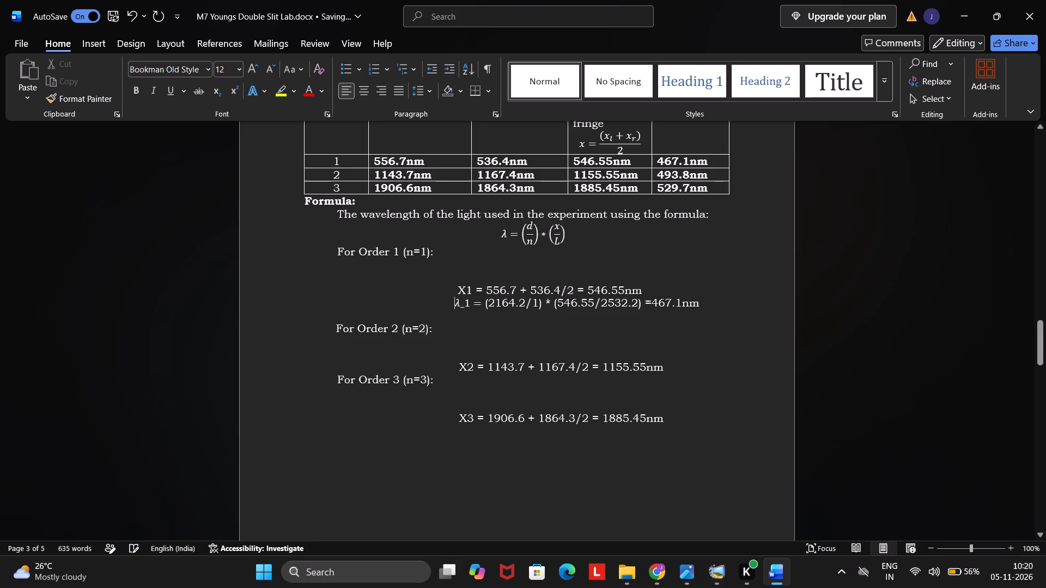
left_click(454, 291)
key("BackSpace")
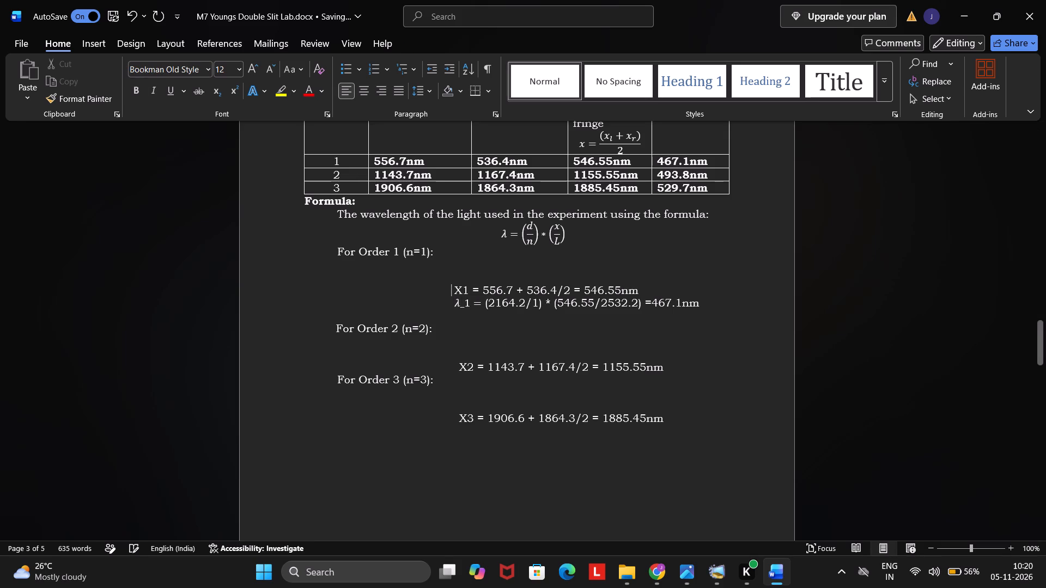
Insert one blank line between the X1 and λ_1 calculations under Order 1.
key("Right")
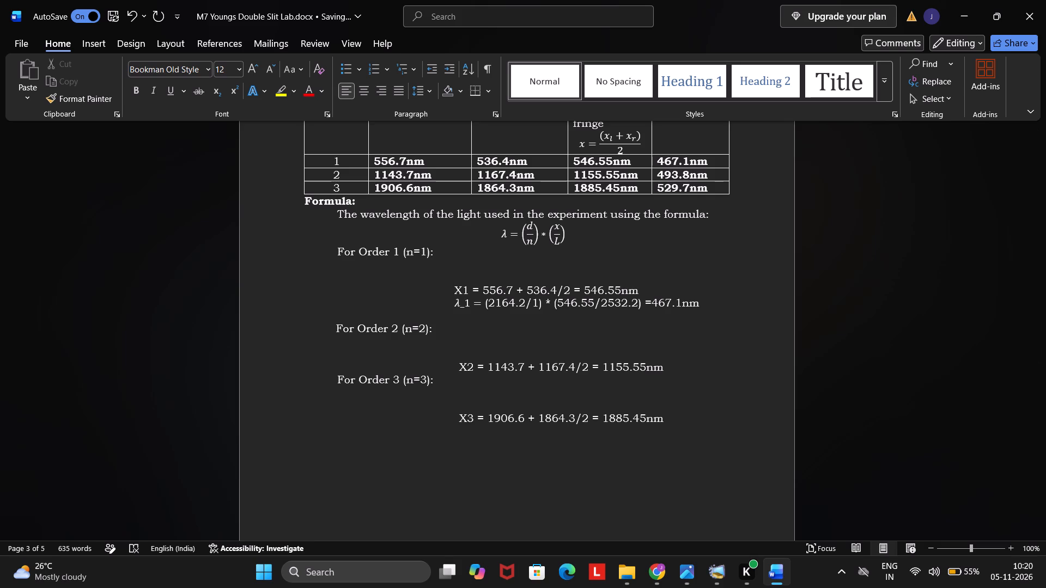
key("Right")
key("Right")
key("Right")
key("Right")
key("Right")
key("Right")
key("Right")
key("Right")
key("Right")
key("Right")
key("Right")
key("Right")
key("Right")
key("Right")
key("Right")
key("Right")
key("Right")
key("Right")
key("Right")
key("Right")
key("Left")
key("Left")
key("Return")
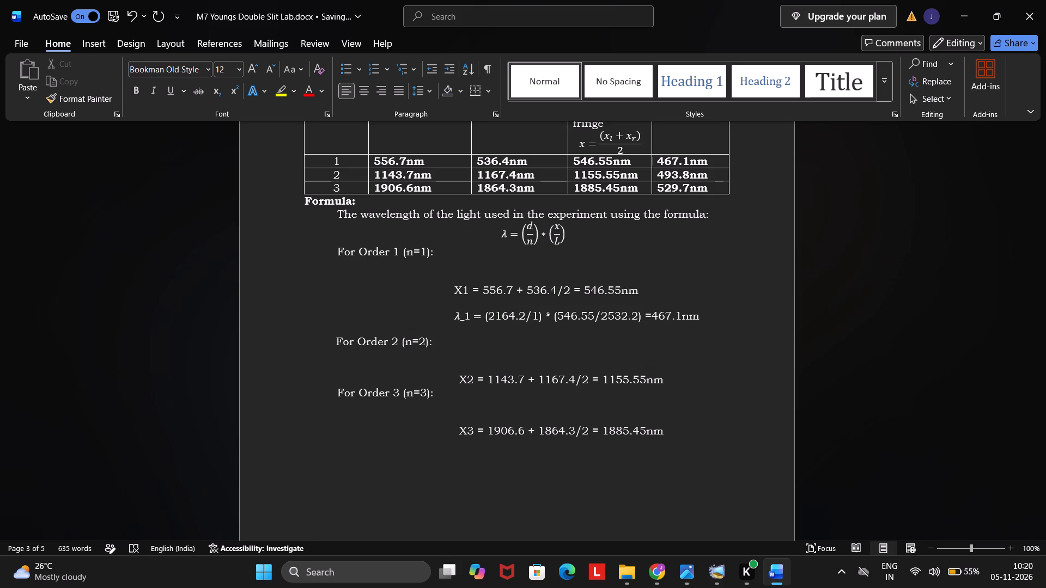
key("Return")
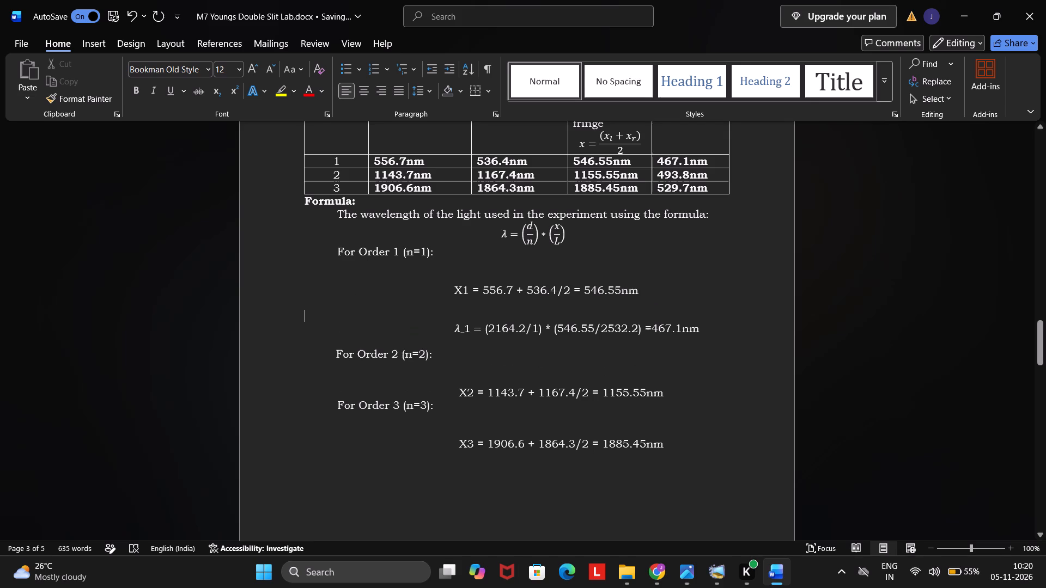
key("BackSpace")
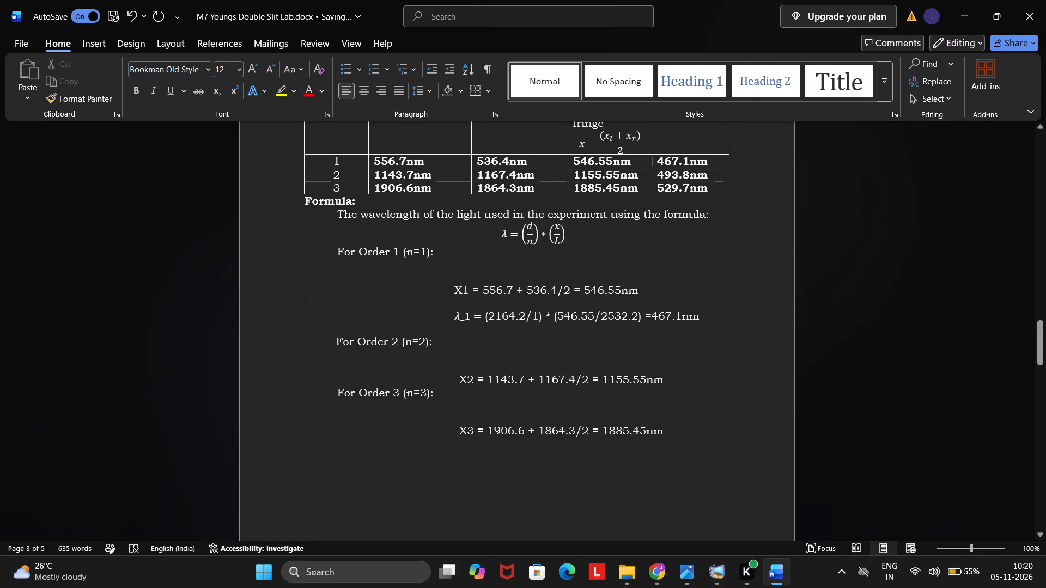
Add a line below the X2 calculation, separated by one blank line, and indent it with spaces to align with X2.
left_click(674, 381)
key("Return")
key("Return")
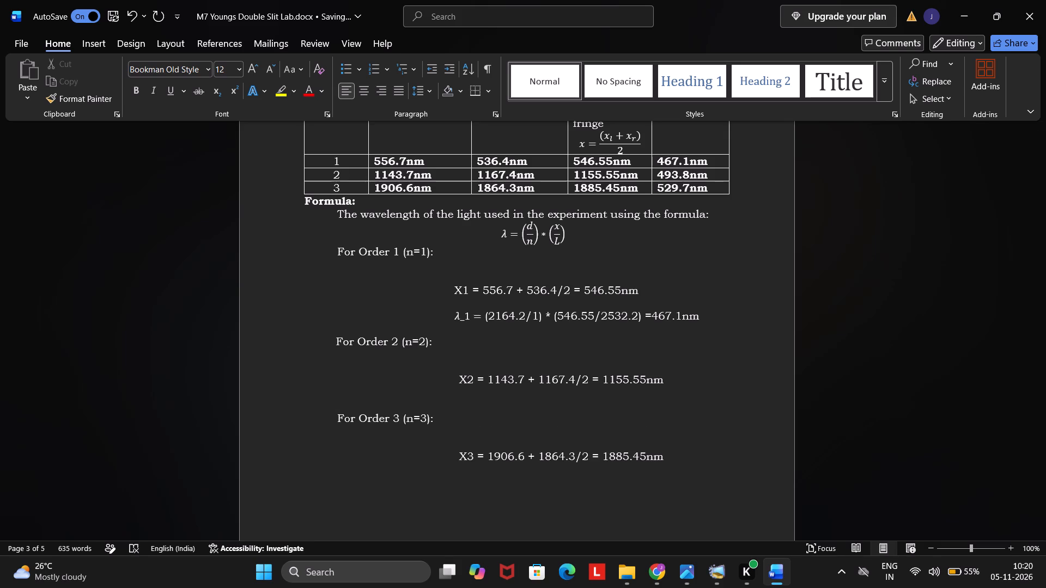
key("Right")
key("Right")
key("Right")
key("Right")
key("Right")
key("Up")
key("space")
key("space")
key("space")
key("space")
key("space")
key("space")
key("space")
key("space")
key("space")
key("space")
key("space")
key("space")
key("space")
key("space")
key("space")
key("space")
key("space")
key("space")
key("space")
key("space")
key("space")
key("space")
key("space")
key("space")
key("space")
key("space")
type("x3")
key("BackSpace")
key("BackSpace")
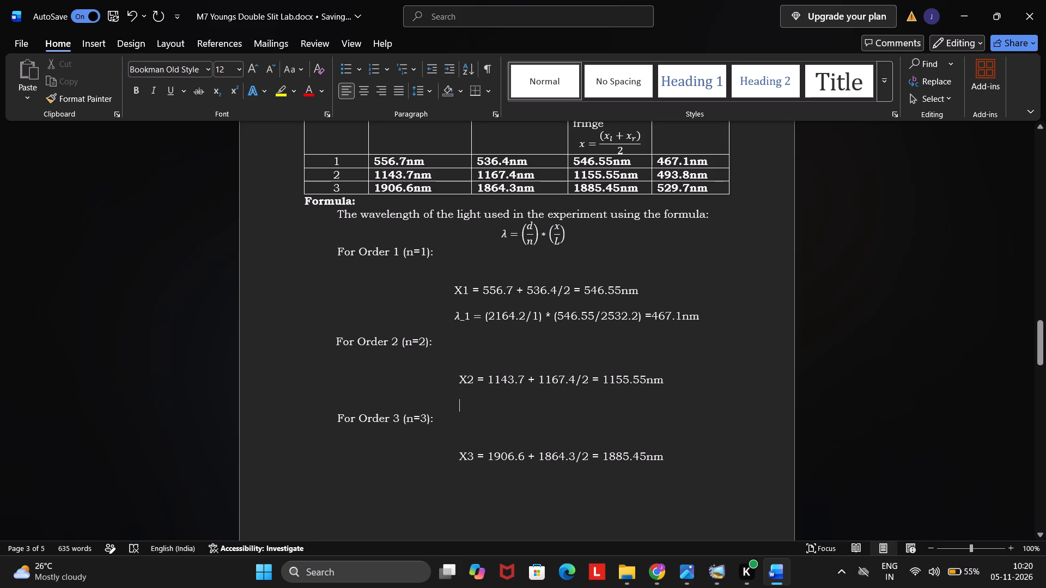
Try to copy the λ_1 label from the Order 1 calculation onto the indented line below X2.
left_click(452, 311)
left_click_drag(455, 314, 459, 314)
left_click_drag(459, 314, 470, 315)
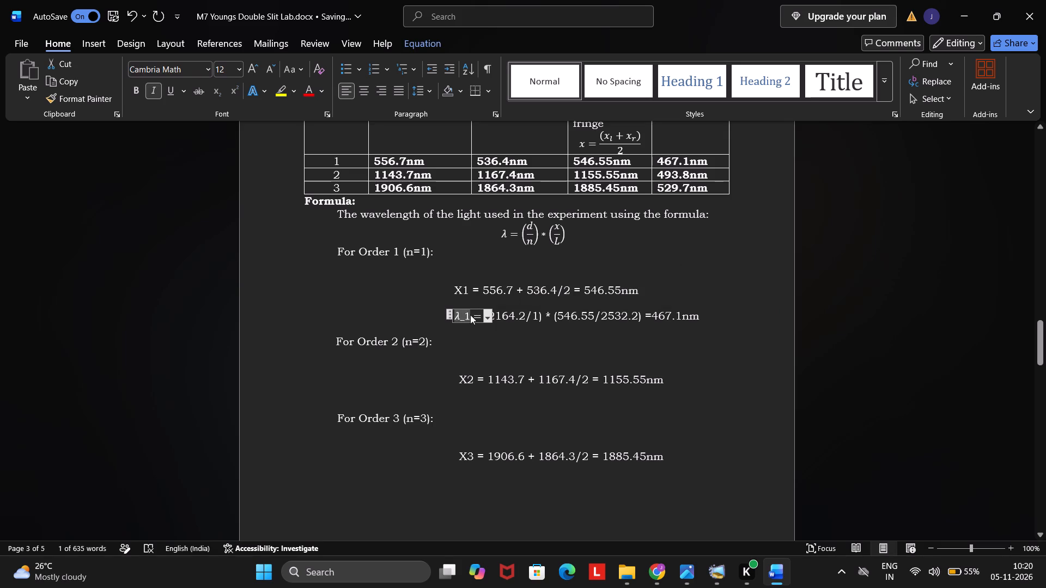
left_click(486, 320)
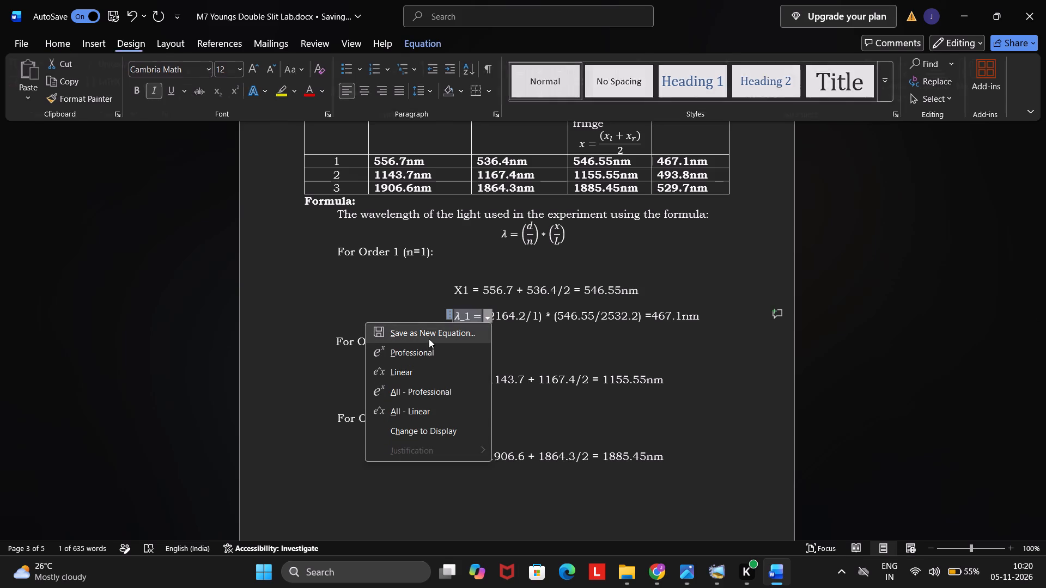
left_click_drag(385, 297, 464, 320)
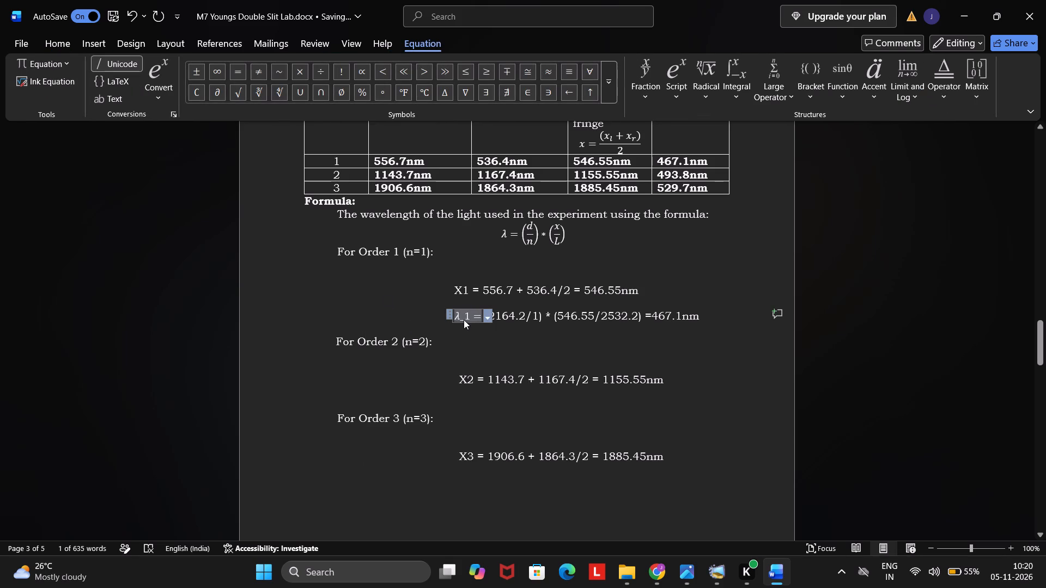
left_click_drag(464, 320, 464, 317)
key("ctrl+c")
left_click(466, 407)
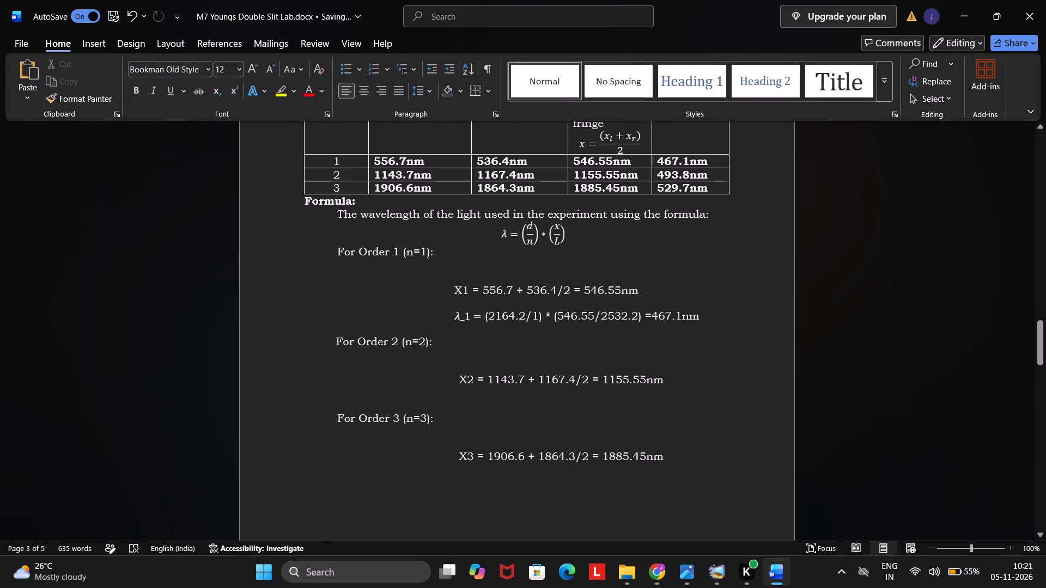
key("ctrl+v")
Copy only the λ_1 symbol from the Order 1 equation and paste it on the indented line below X2.
left_click_drag(453, 315, 456, 315)
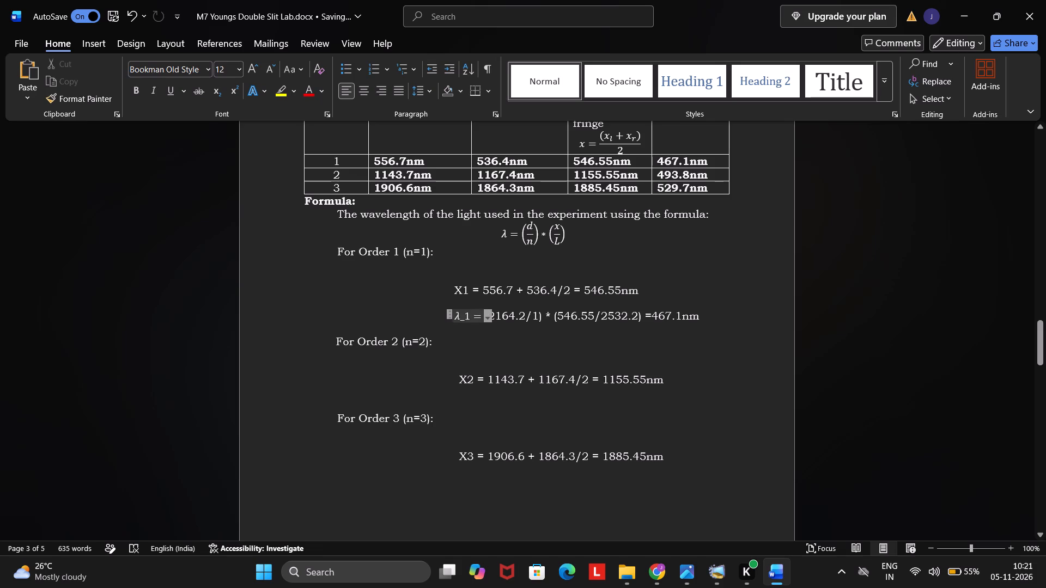
left_click_drag(456, 315, 469, 317)
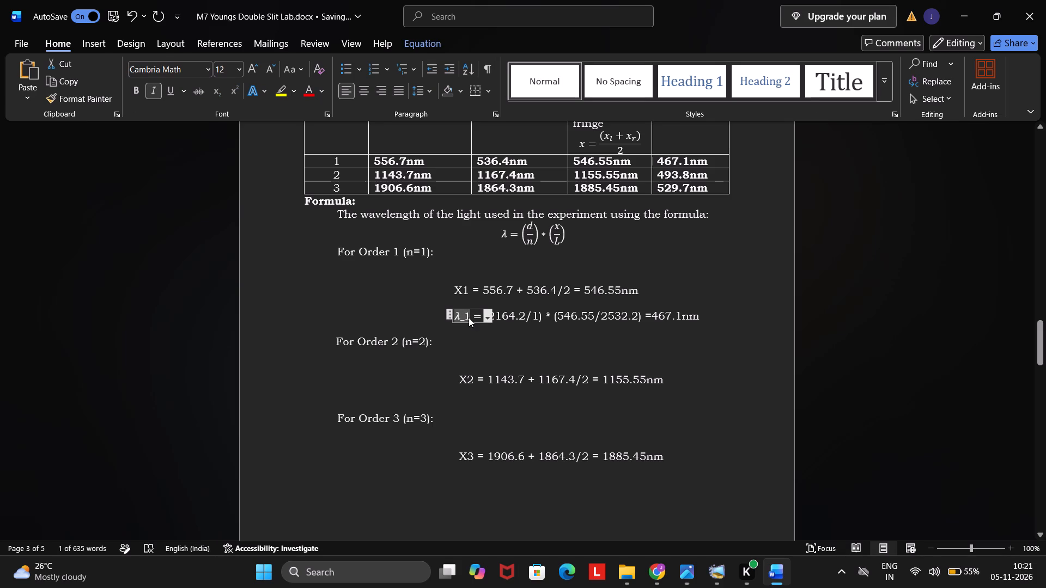
key("ctrl+c")
left_click(463, 401)
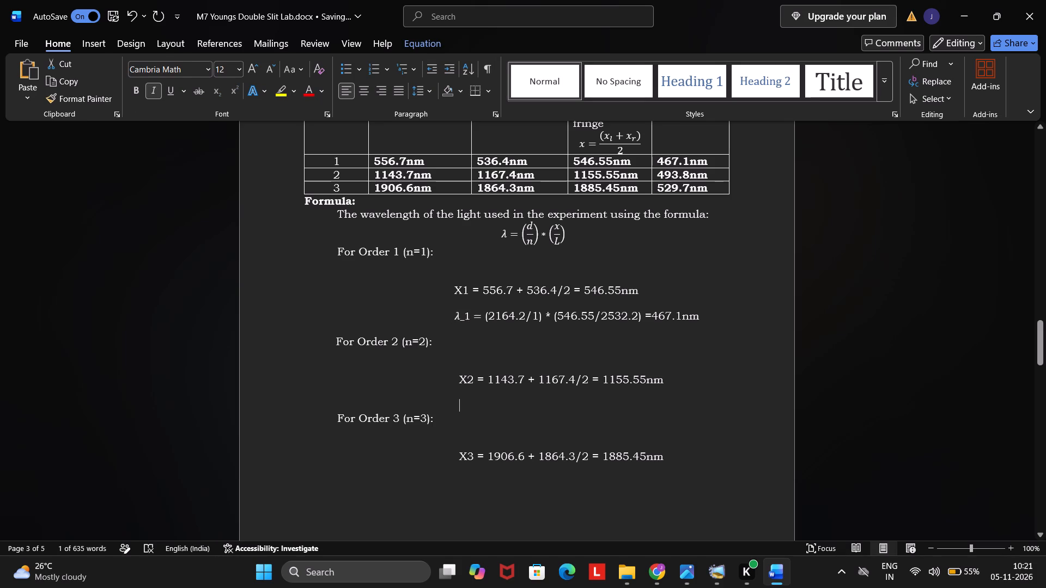
key("ctrl+v")
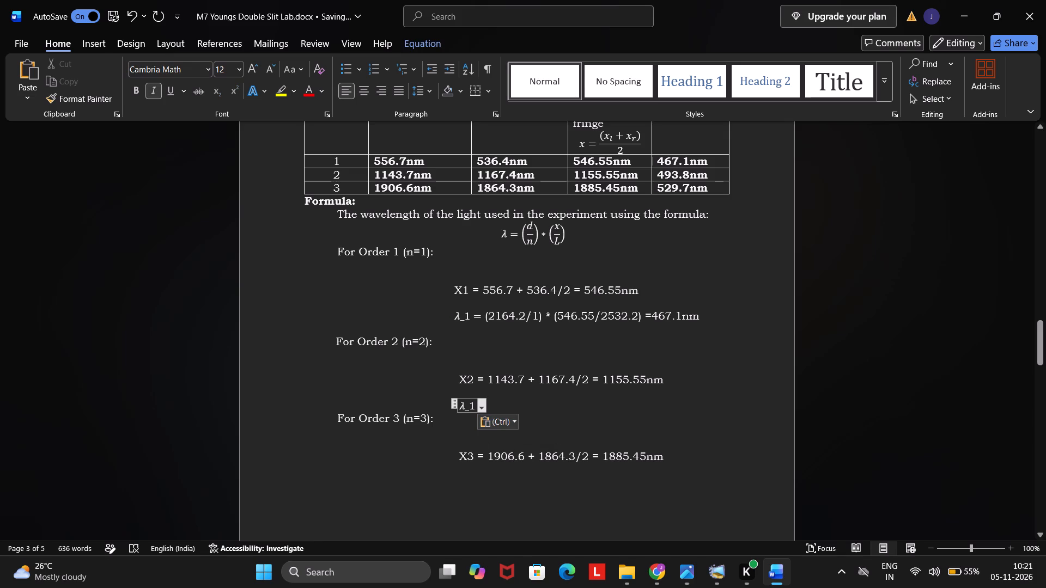
Continue the Order 2 wavelength equation after the pasted λ symbol with = 2164.2.
key("equal")
key("space")
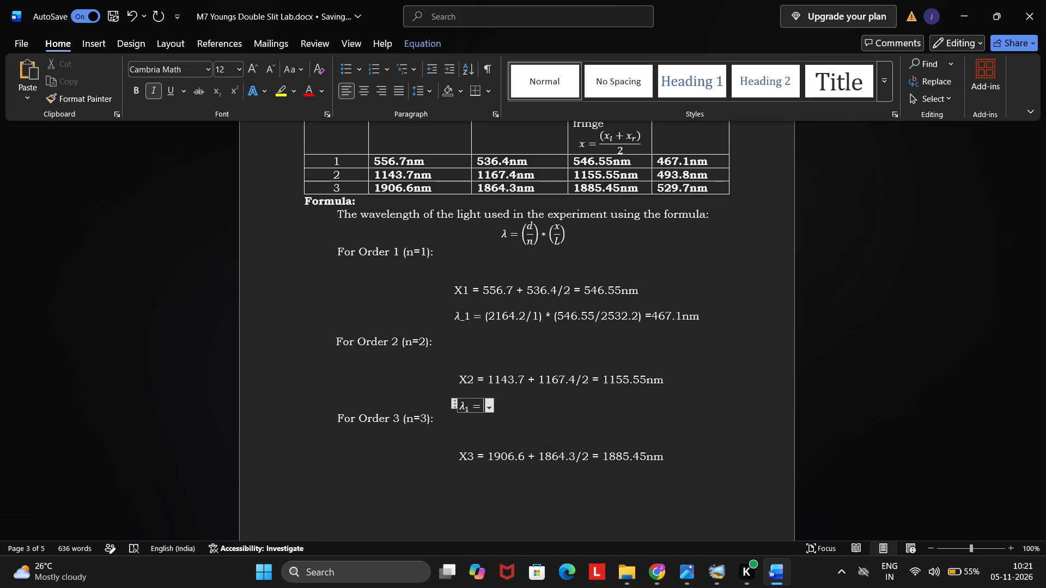
type("2164.2")
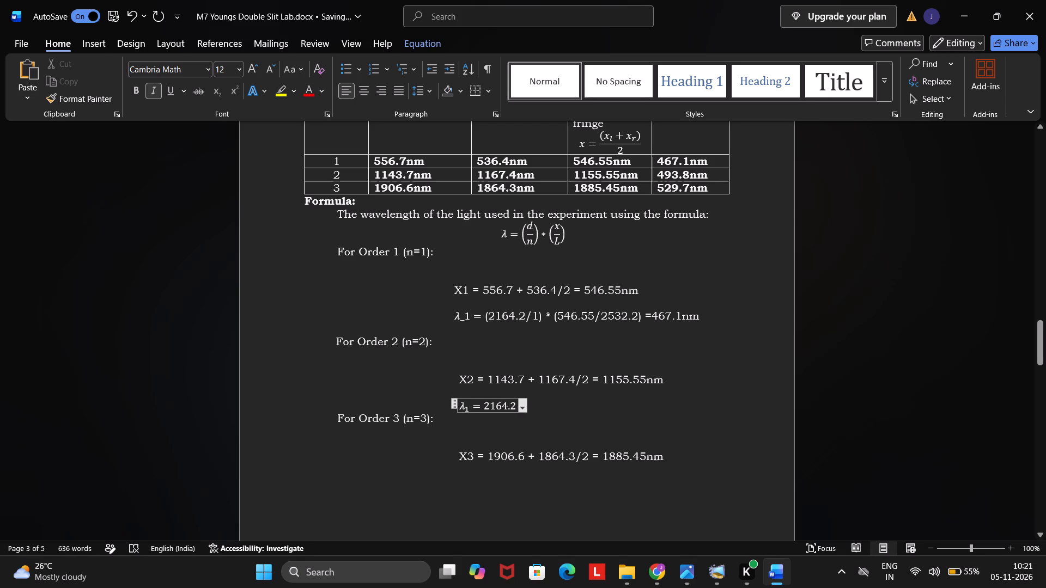
Change the subscript of the λ symbol in the Order 2 wavelength equation to 2.
left_click(469, 409)
key("2")
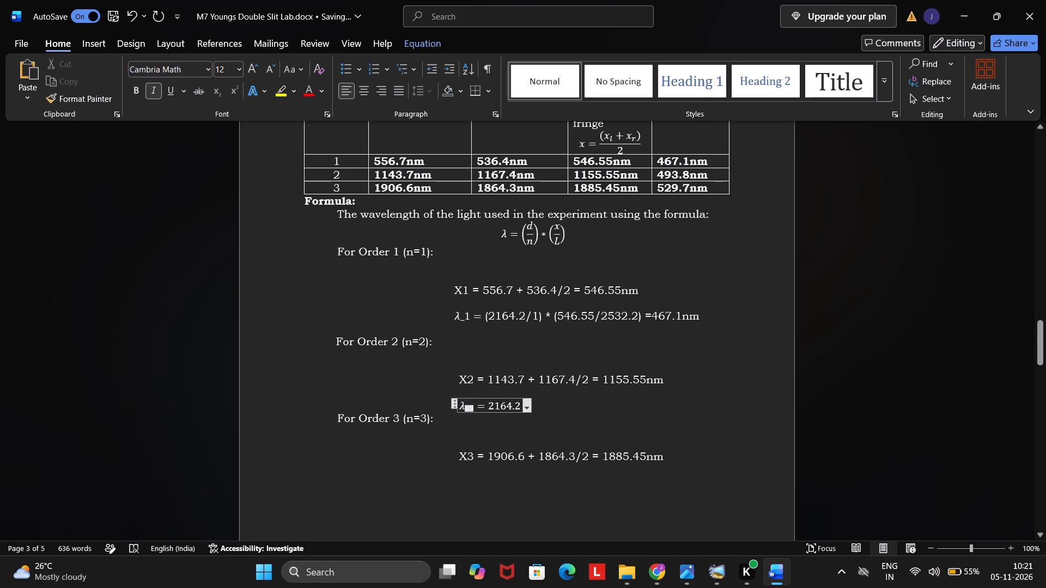
left_click(469, 411)
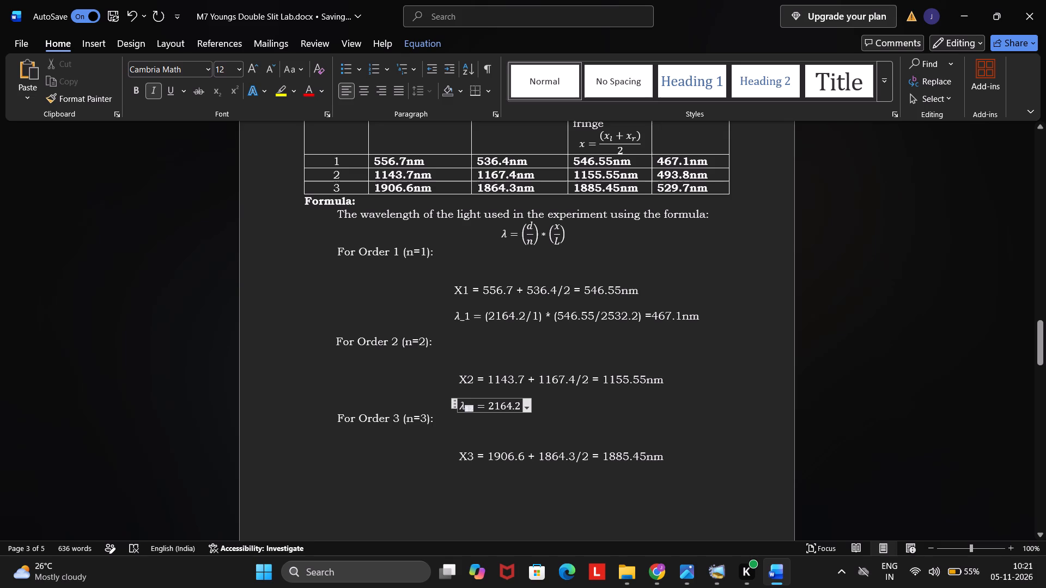
key("BackSpace")
left_click(448, 387)
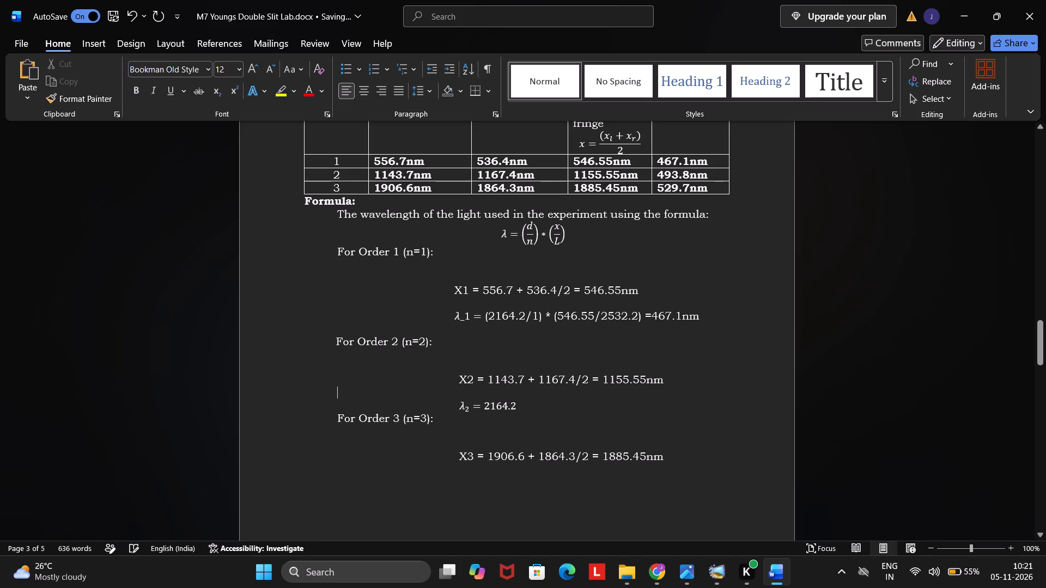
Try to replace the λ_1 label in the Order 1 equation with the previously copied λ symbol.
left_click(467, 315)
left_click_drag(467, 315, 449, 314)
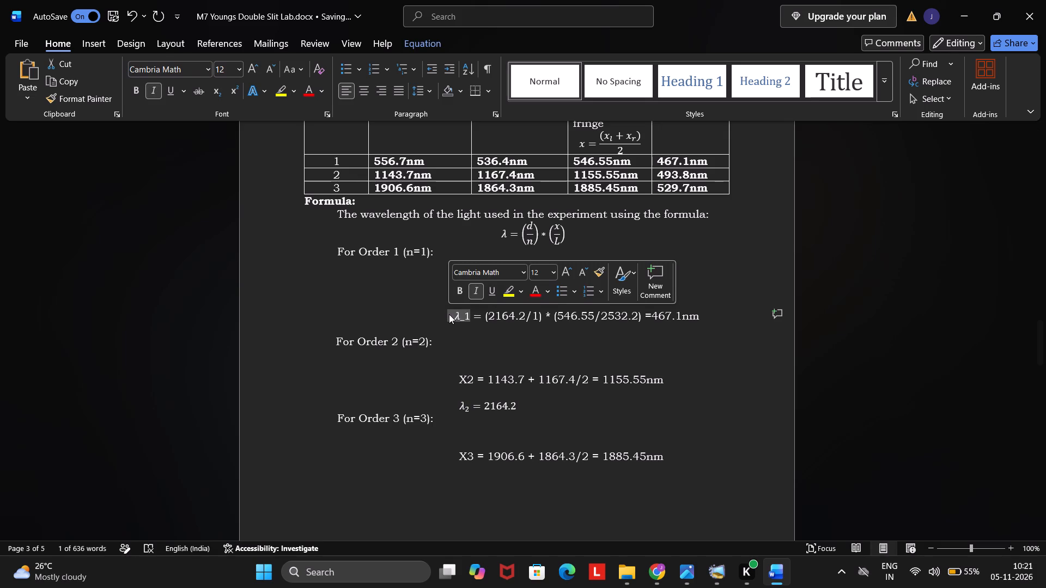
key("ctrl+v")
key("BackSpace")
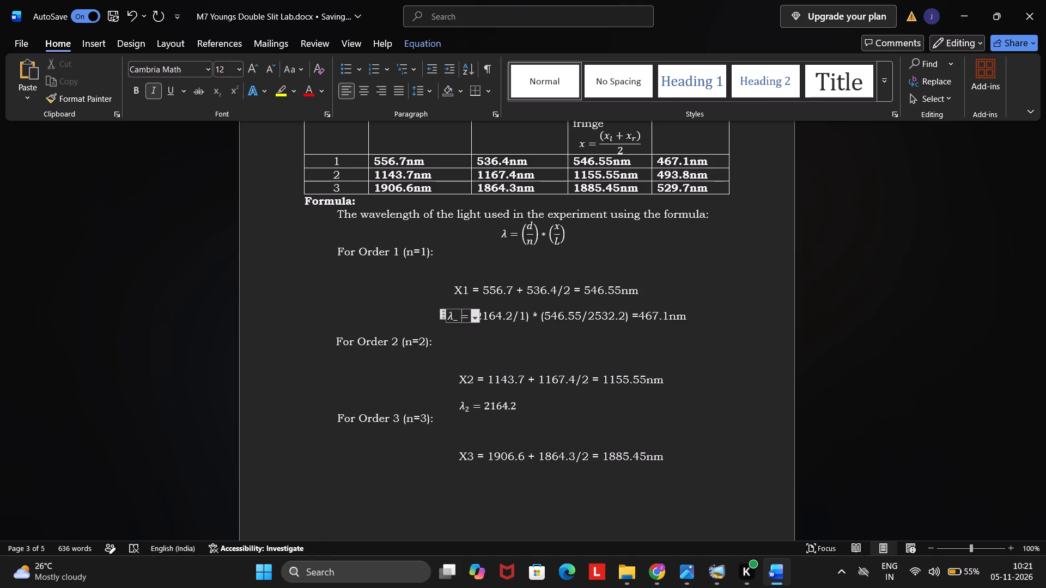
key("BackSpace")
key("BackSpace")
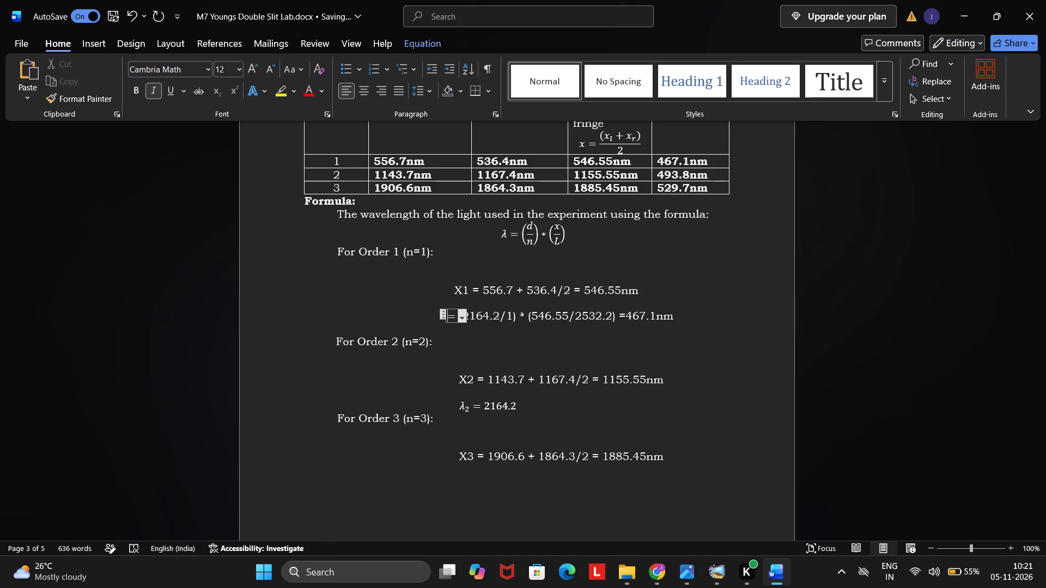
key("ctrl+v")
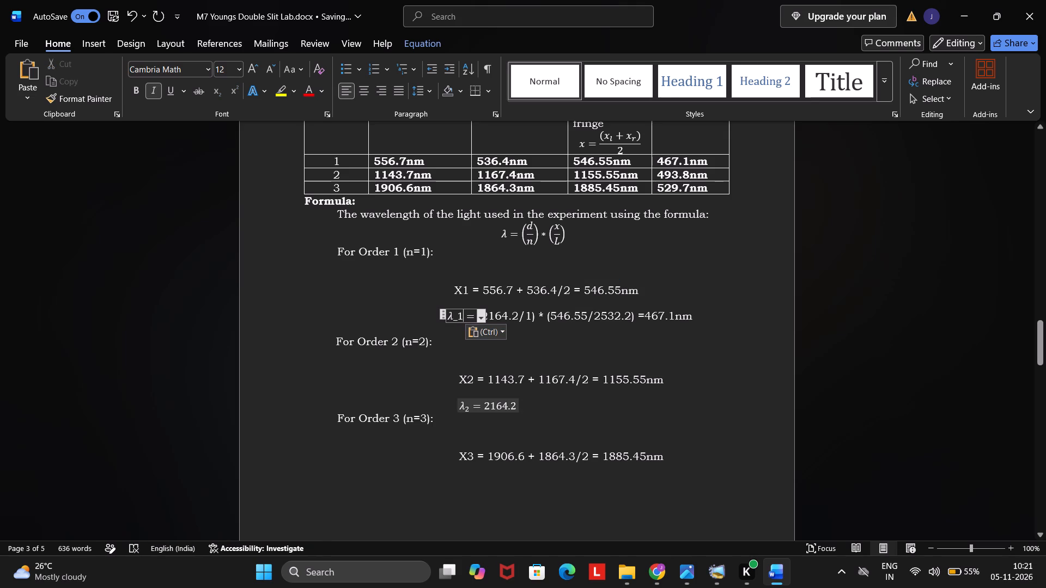
Copy the λ₂ symbol from the Order 2 equation and paste it in place of the λ_1 label in the Order 1 equation.
left_click_drag(467, 408, 466, 408)
left_click_drag(466, 408, 461, 408)
key("ctrl+c")
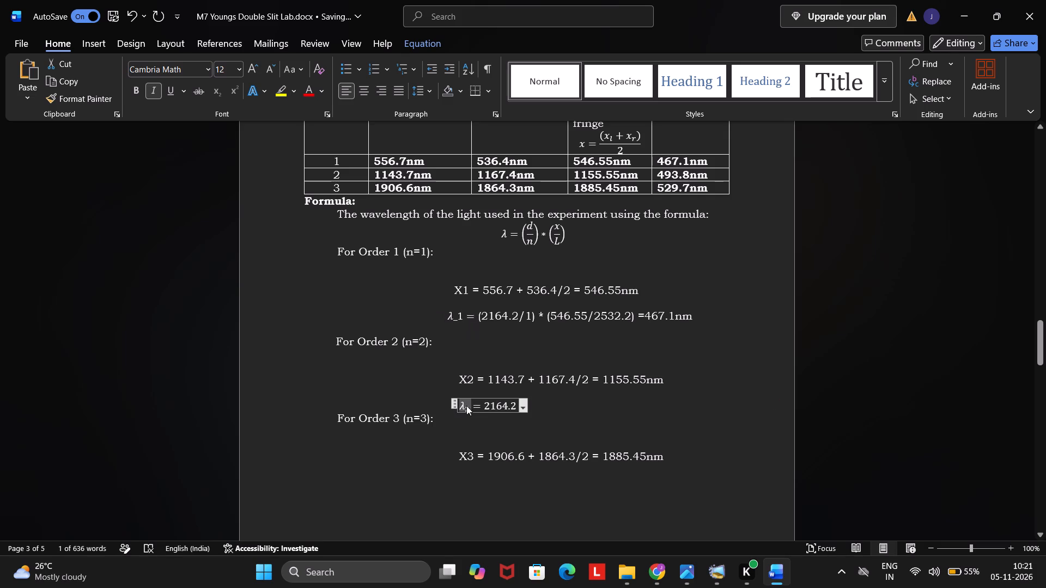
left_click(460, 316)
key("BackSpace")
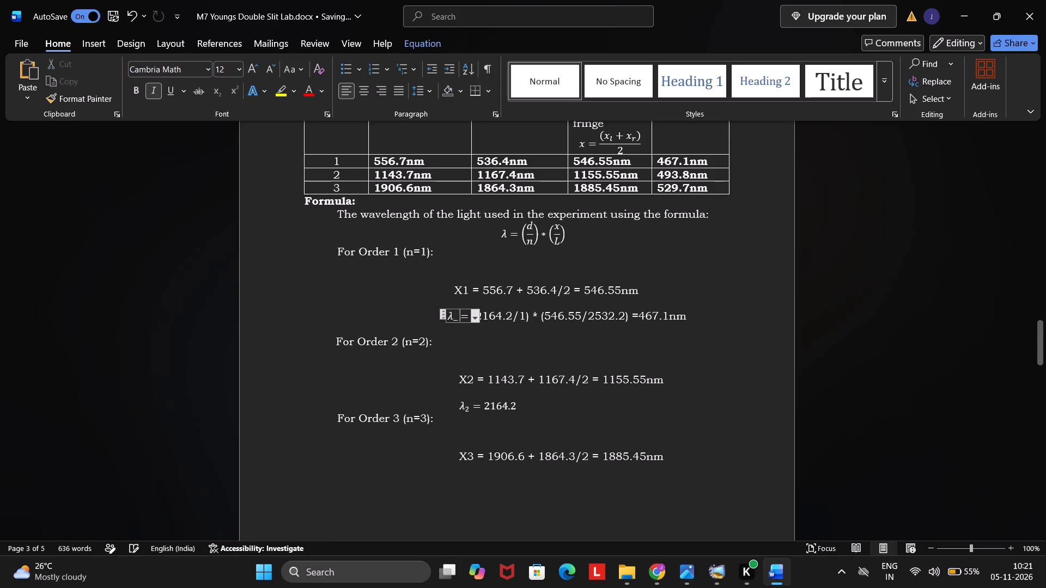
key("BackSpace")
key("BackSpace")
key("ctrl+v")
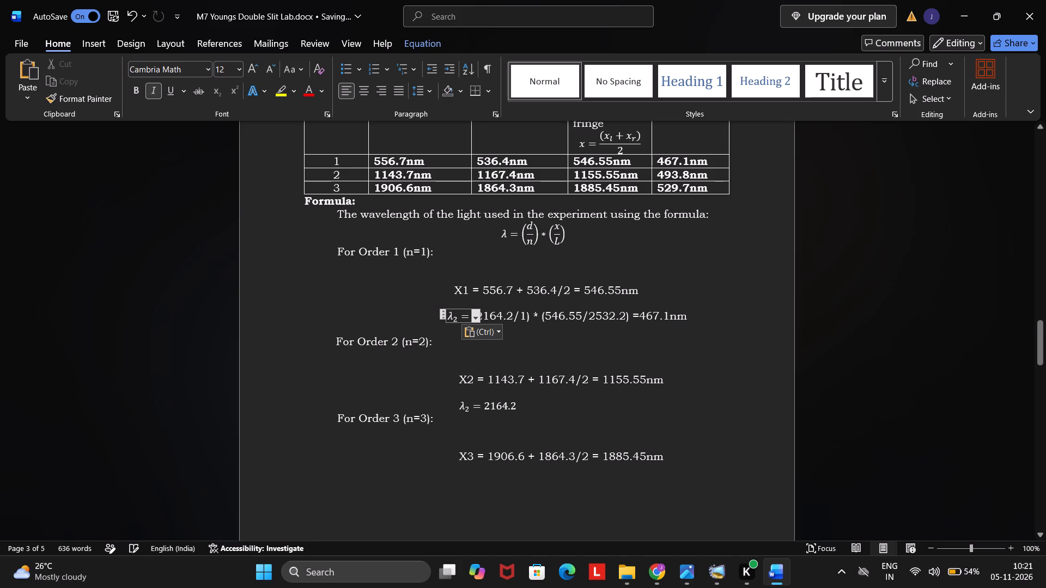
Change the subscript of the pasted λ symbol in the Order 1 equation to 1.
left_click(453, 319)
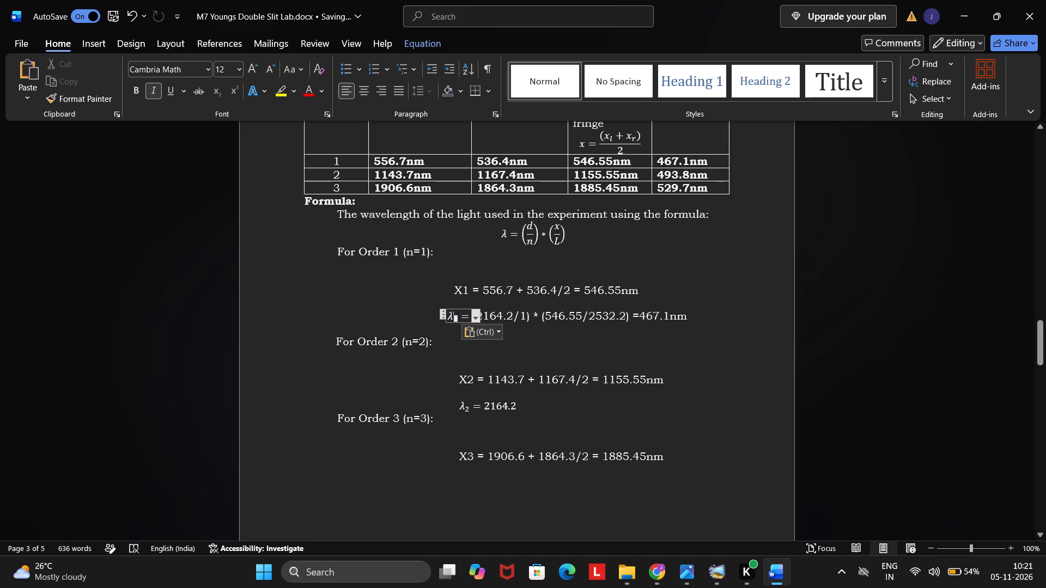
key("BackSpace")
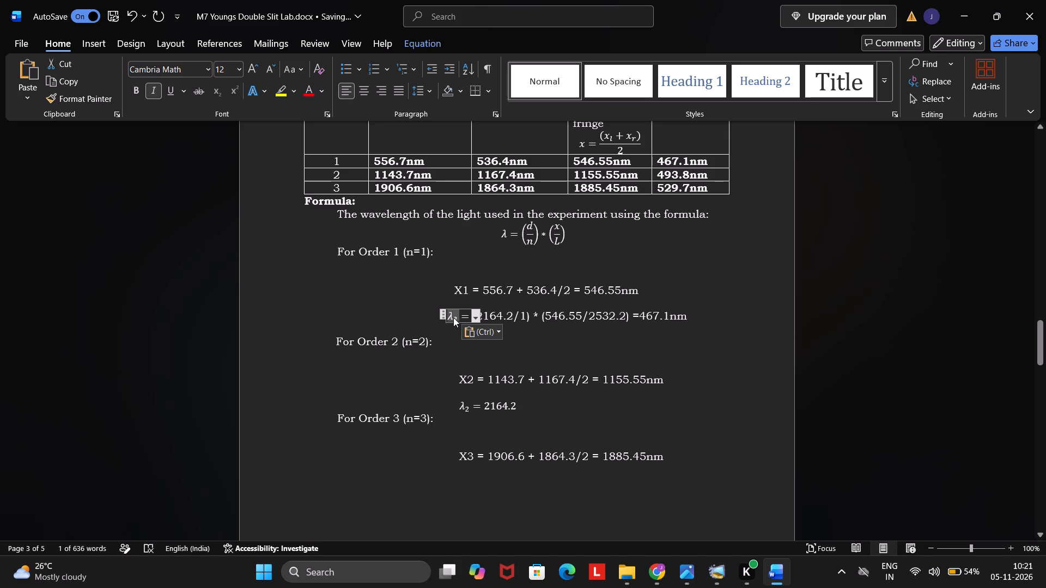
left_click(453, 315)
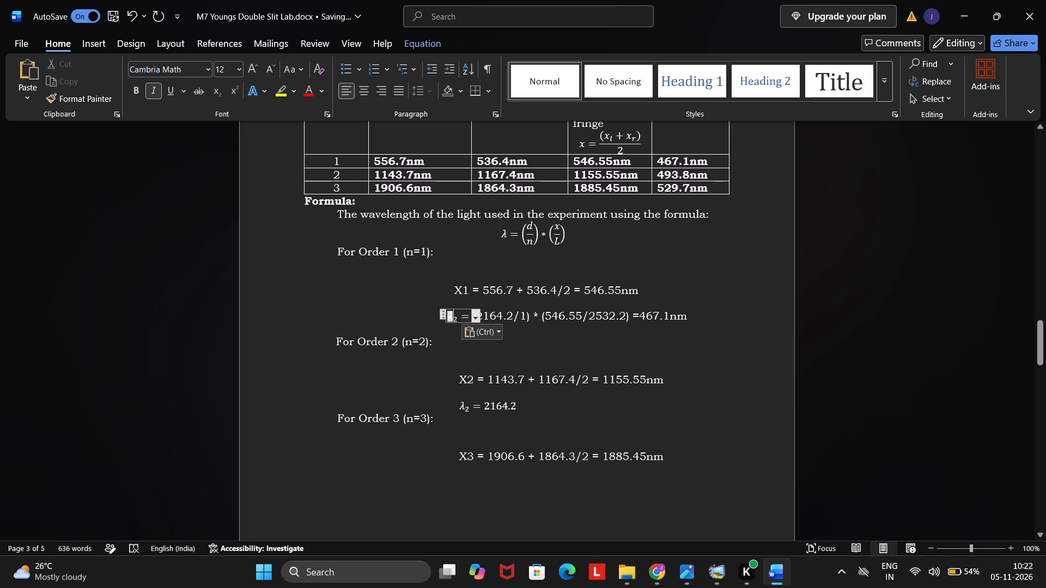
left_click(456, 320)
key("1")
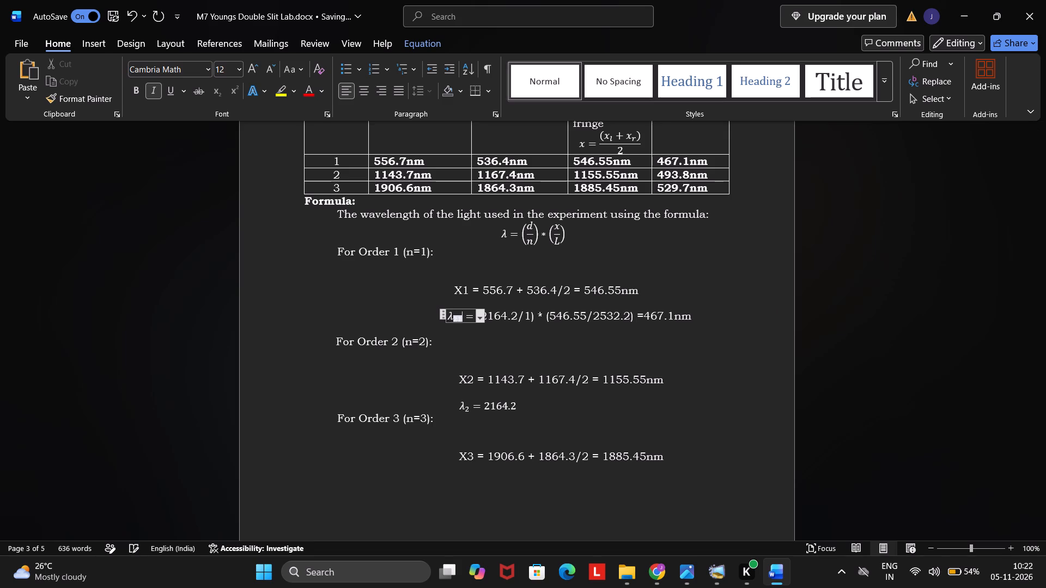
key("Left")
key("BackSpace")
Add two spaces before λ₁ in the Order 1 equation to align it with the X1 line.
left_click(431, 314)
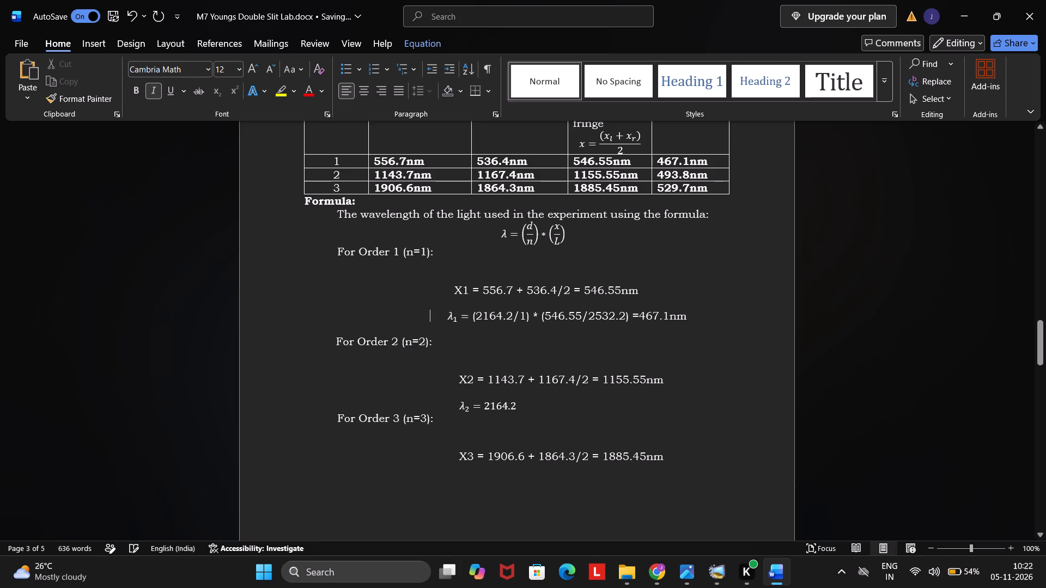
key("space")
key("space")
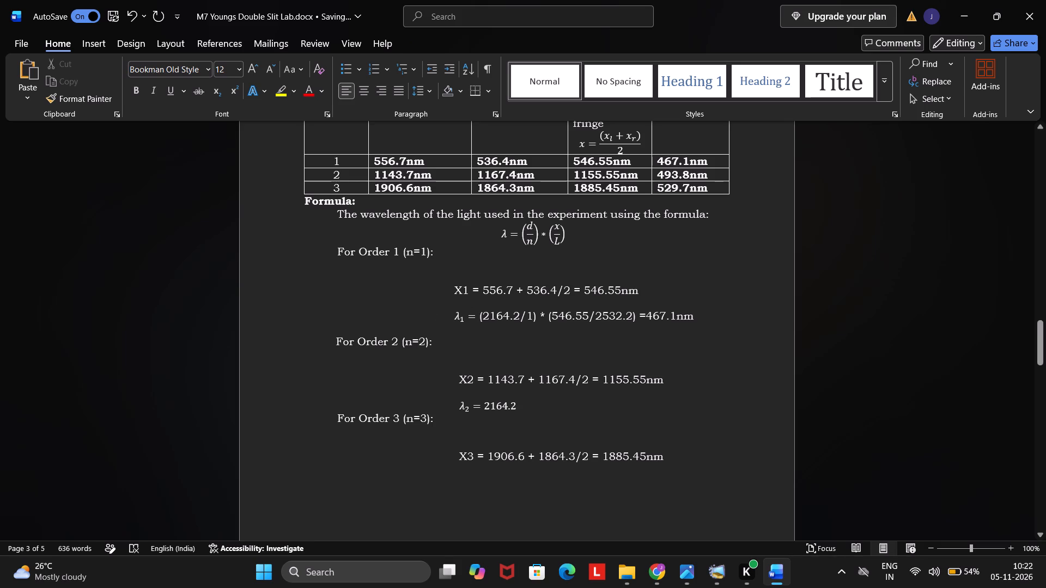
Extend the Order 2 wavelength equation with /2) after 2164.2.
left_click(527, 408)
key("slash")
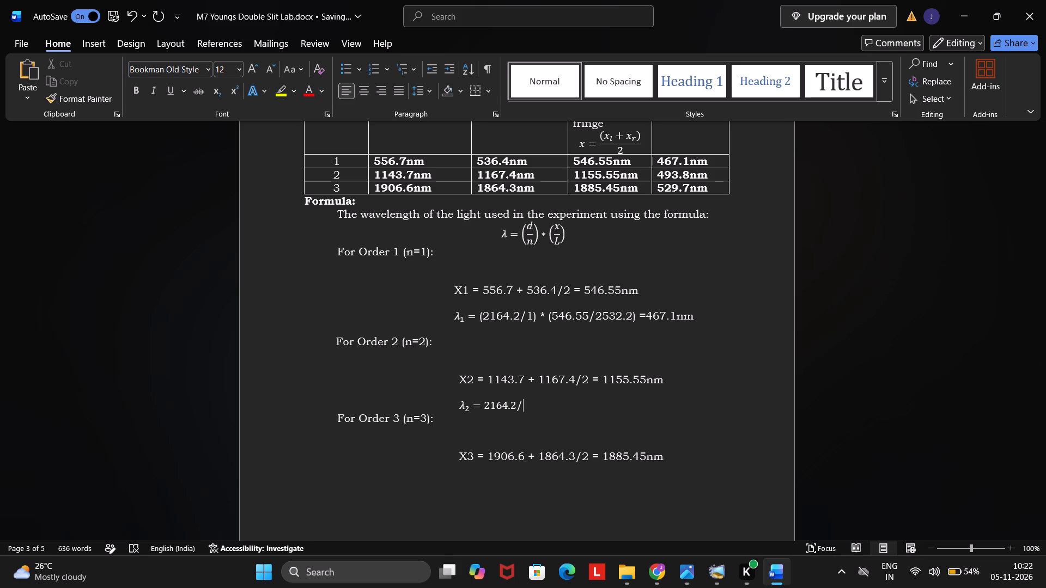
key("2")
key("shift+parenright")
Insert an opening parenthesis before 2164.2 in the λ₂ equation so the first factor reads (2164.2/2).
key("shift+Left")
key("shift+Left")
key("shift+Left")
key("shift+Left")
key("shift+Left")
key("shift+Left")
key("shift+Left")
key("shift+Left")
key("shift+Left")
key("shift+Left")
key("shift+Left")
key("shift+Left")
key("shift+Left")
key("shift+Left")
key("Right")
key("Right")
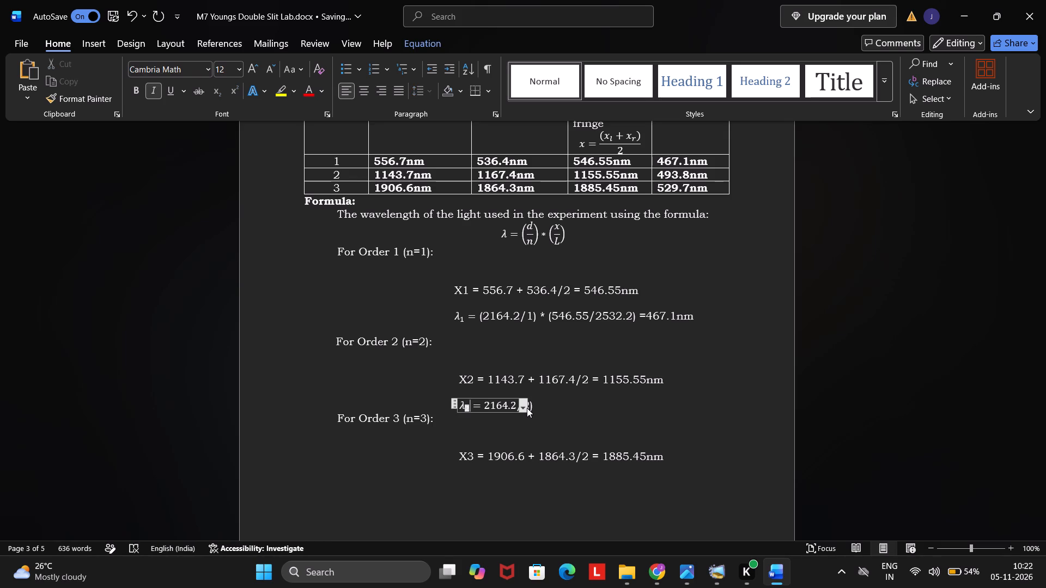
key("Right")
key("Right")
key("Left")
key("shift+parenleft")
key("Right")
key("Right")
key("Right")
key("Right")
key("Right")
key("Right")
key("Right")
key("Right")
key("Right")
key("Right")
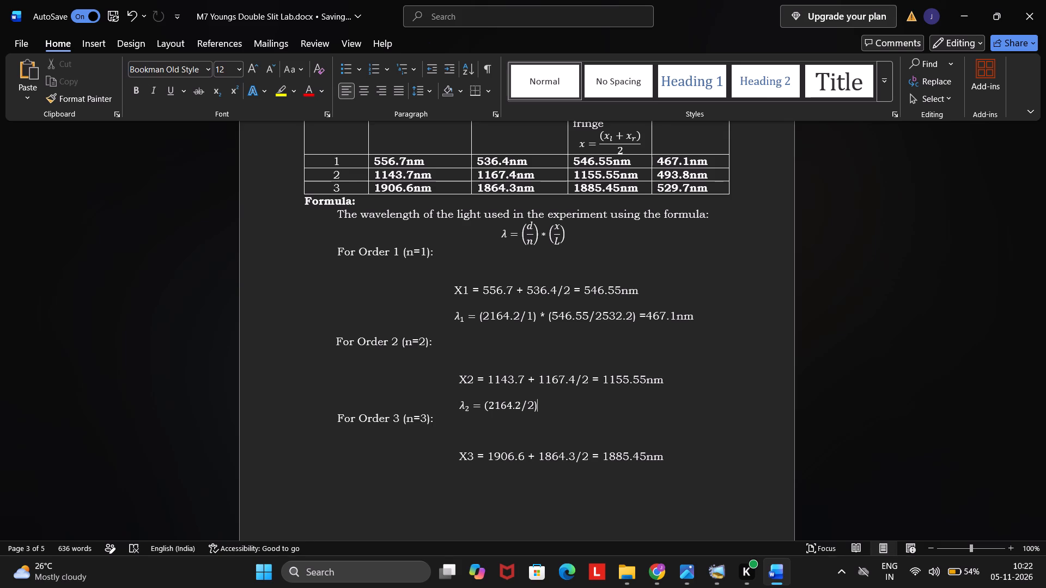
Extend the λ₂ equation with the second factor * (1155.55/2532.2) after (2164.2/2).
key("space")
type("*")
key("space")
type("()")
key("Left")
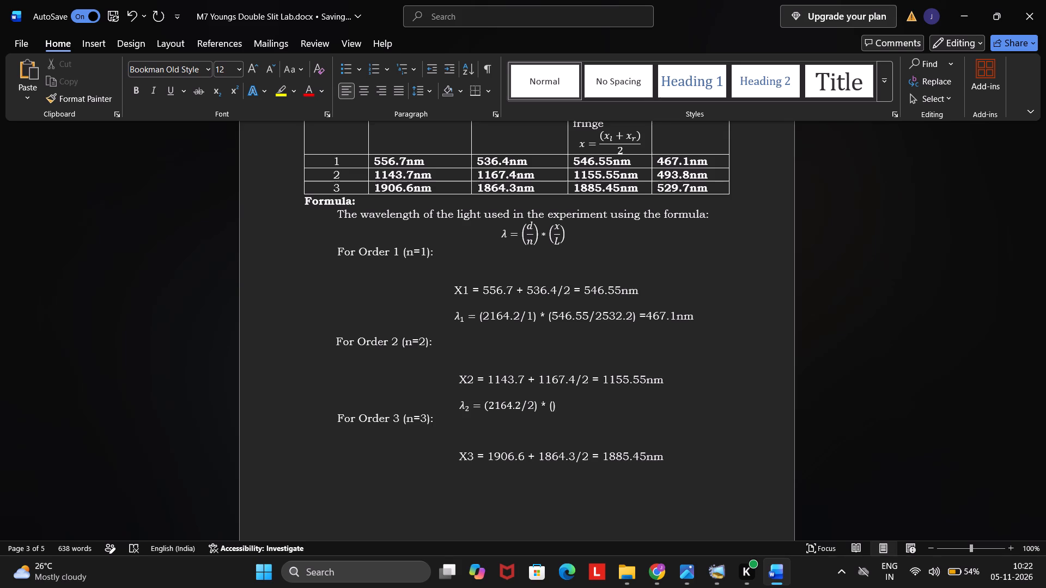
type("1155")
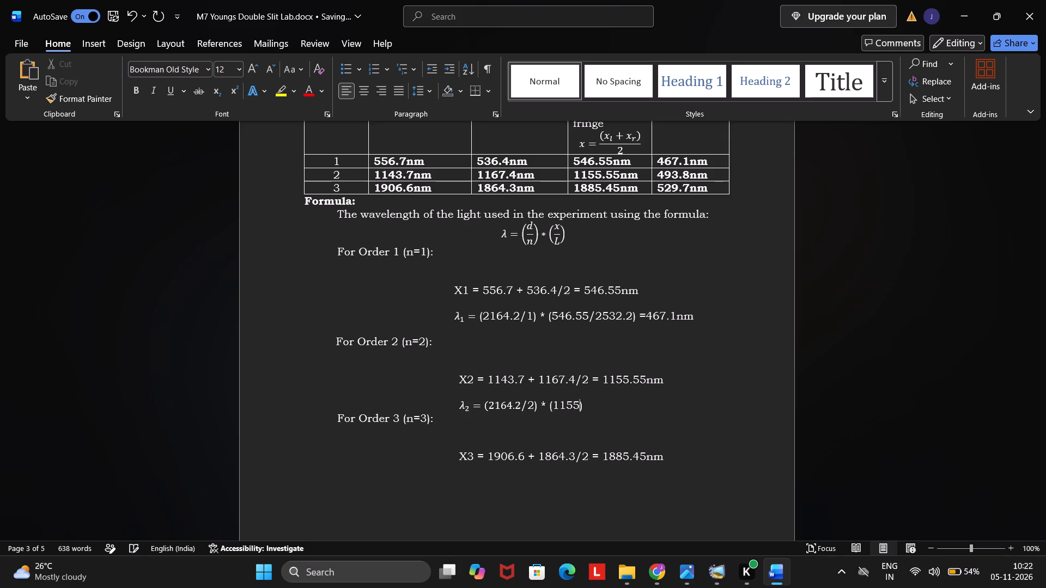
type(".55")
key("slash")
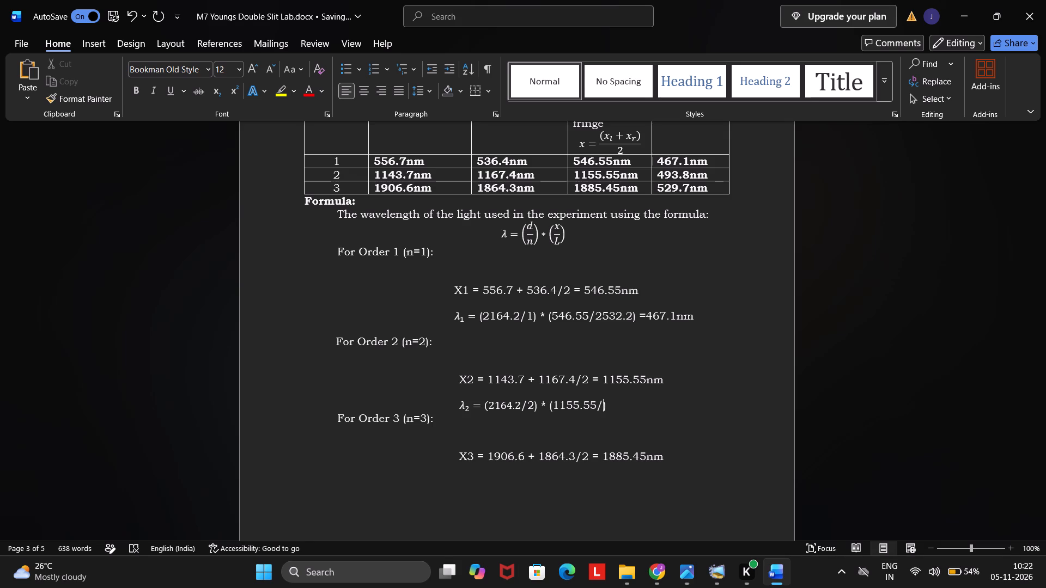
type("25")
type("32.2")
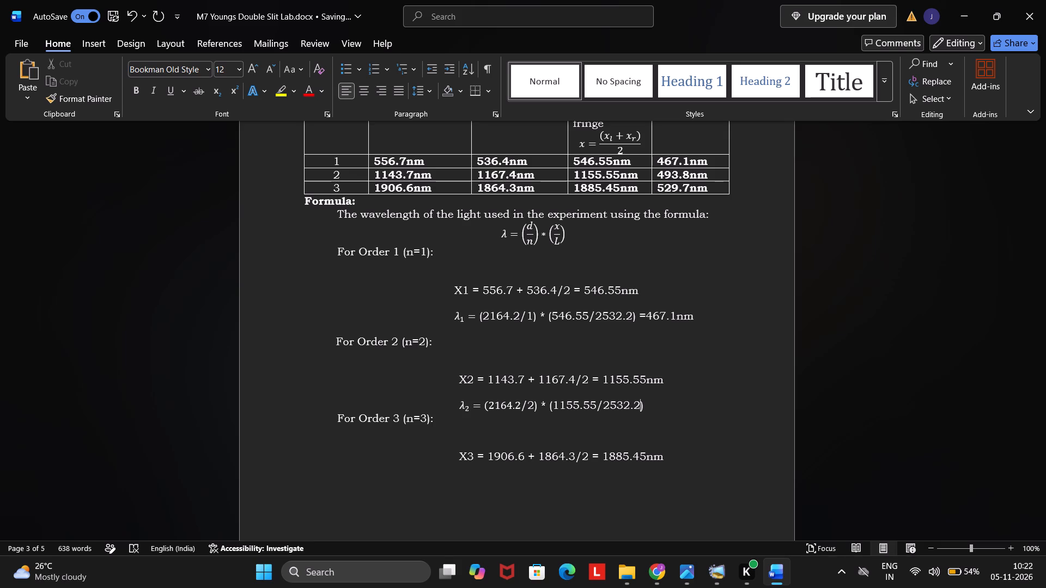
key("Right")
Complete the λ₂ equation with the result = 493.8nm.
key("space")
key("equal")
key("Right")
key("Left")
key("space")
type("493.8")
type("nm")
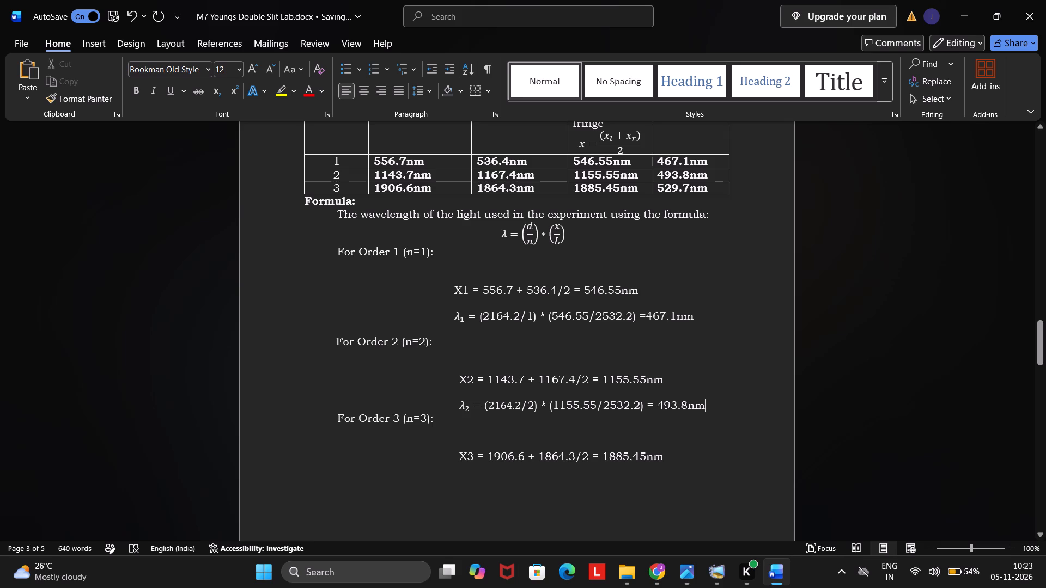
Start a new line below the X3 equation, indent it with spaces and paste the copied λ₂ symbol there.
left_click(677, 458)
key("Return")
key("Return")
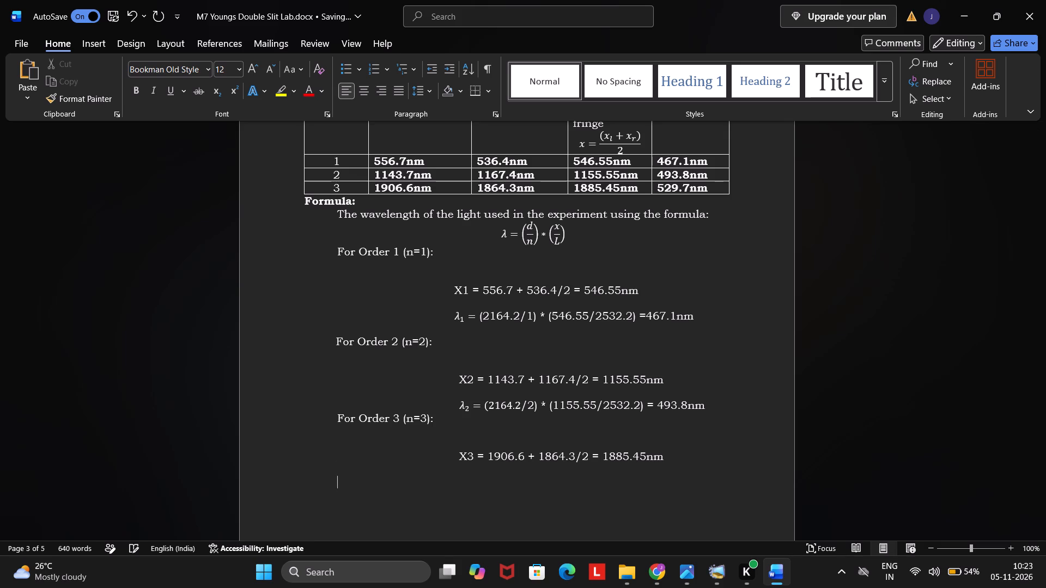
key("space")
key("space")
key("space")
key("space")
key("space")
key("space")
key("space")
key("space")
key("space")
key("space")
key("space")
key("space")
key("space")
key("space")
key("space")
key("space")
key("space")
key("space")
key("space")
key("space")
key("space")
key("space")
key("space")
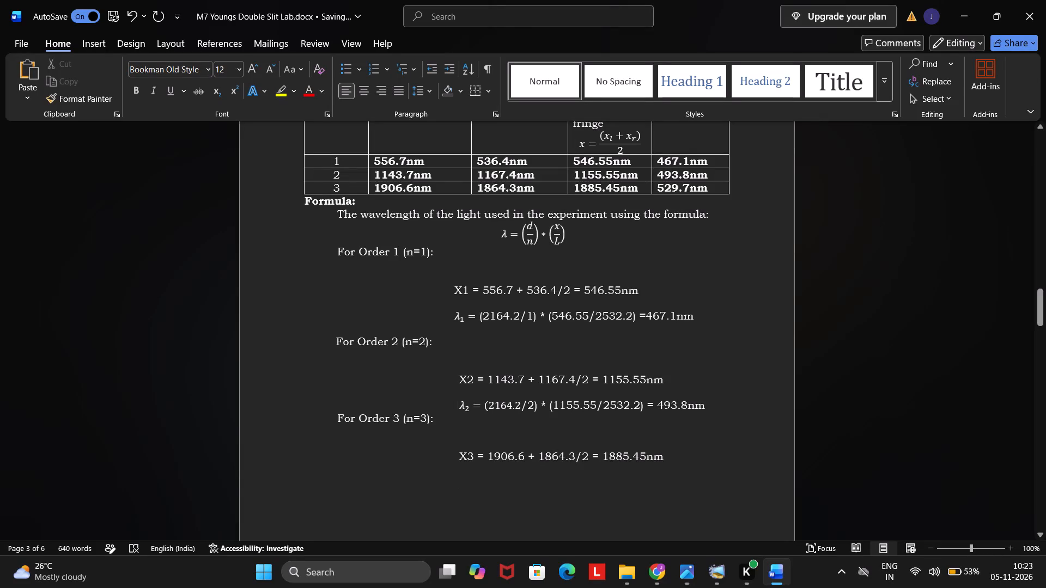
key("ctrl+v")
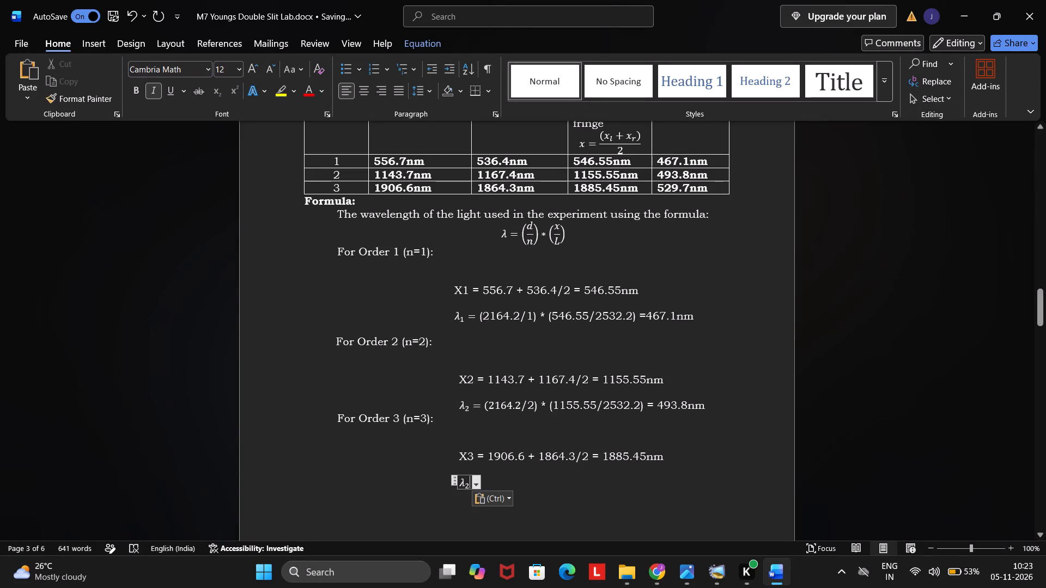
Change the subscript of the pasted λ symbol under Order 3 to 3.
left_click(468, 486)
key("3")
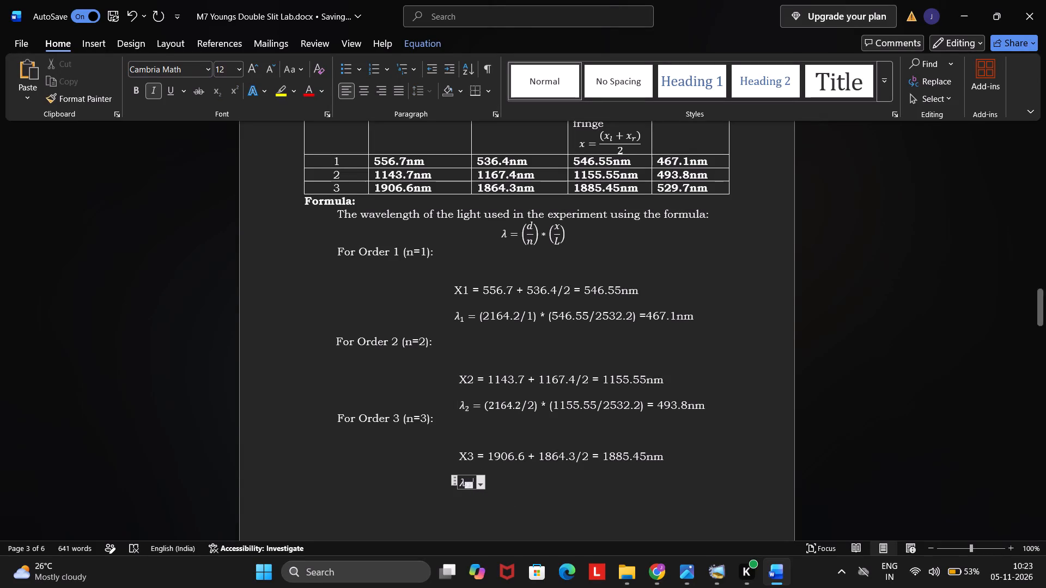
key("Left")
key("BackSpace")
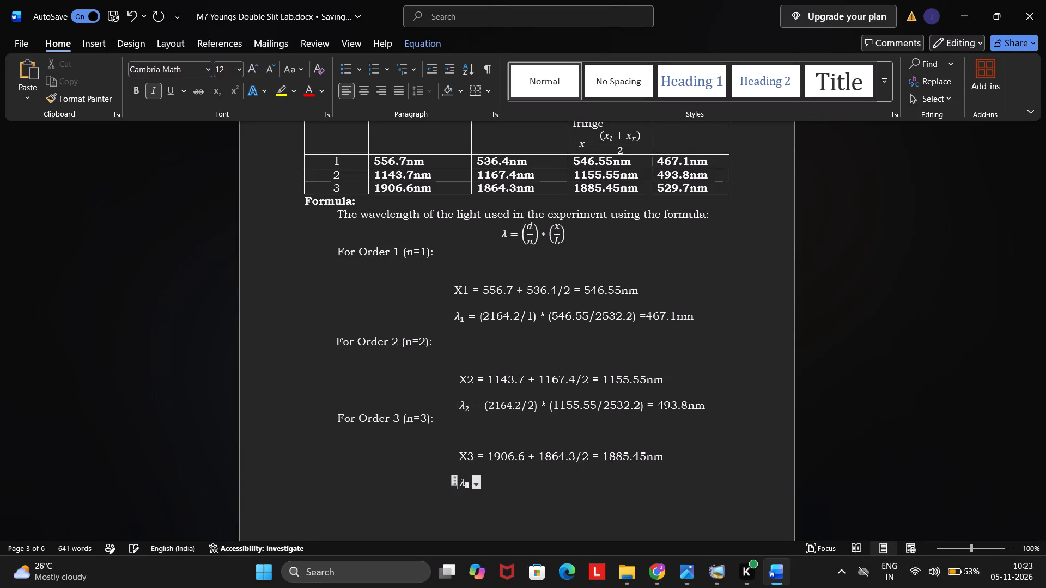
left_click(479, 487)
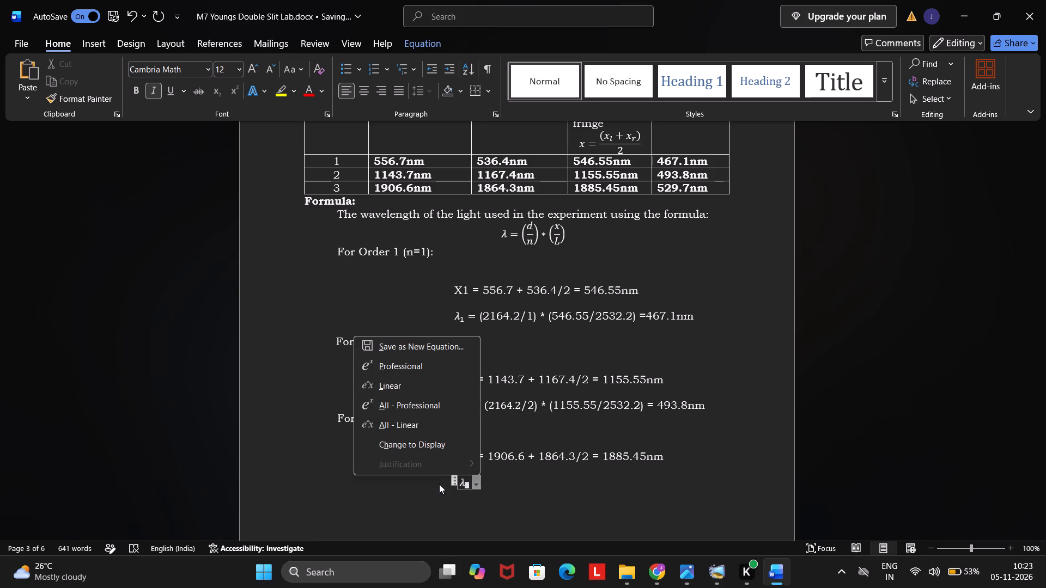
left_click(439, 484)
Add one space before λ₃ in the Order 3 line.
left_click(439, 483)
key("space")
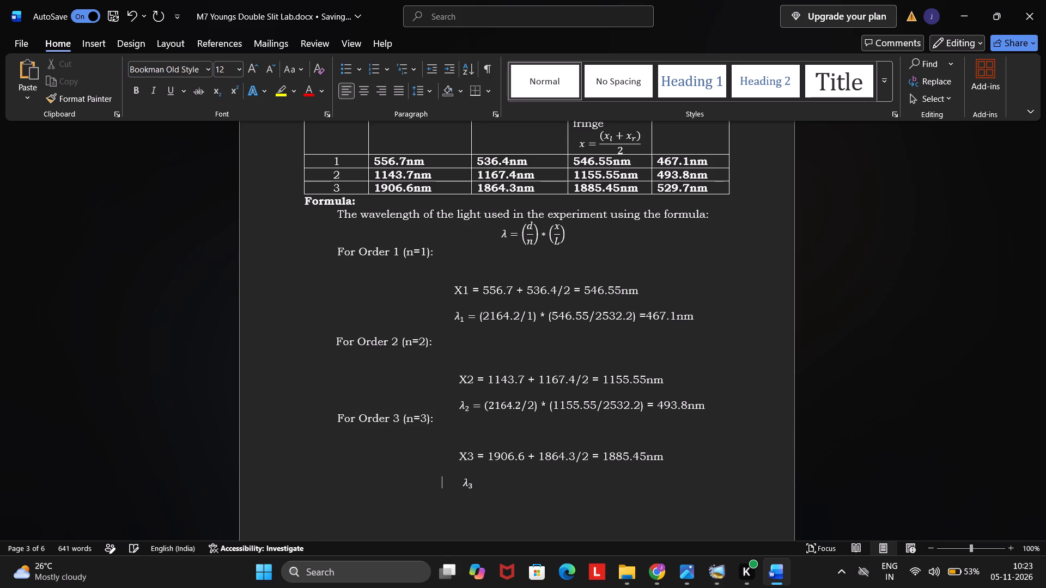
Add an equals sign followed by a space after λ₃ in the Order 3 line.
key("Right")
key("Right")
key("Right")
key("Right")
key("Right")
key("Right")
key("Right")
key("Right")
key("Right")
key("Right")
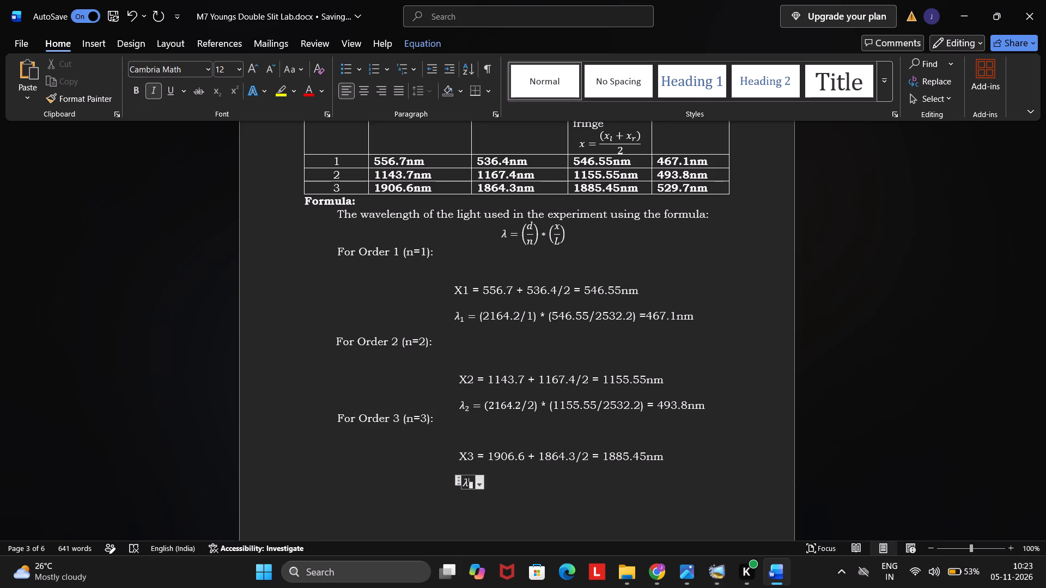
key("Right")
key("Right")
key("equal")
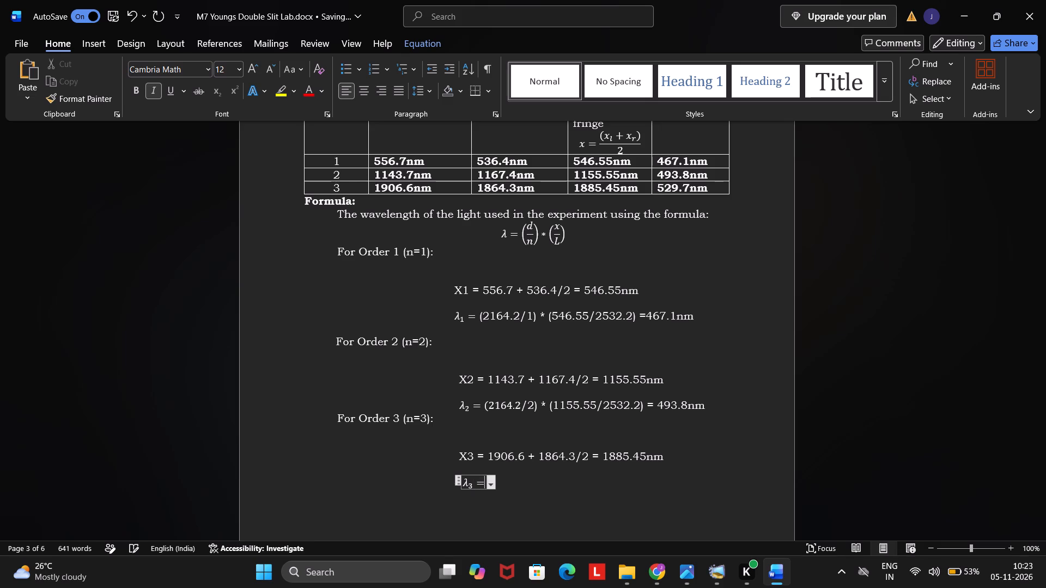
key("Right")
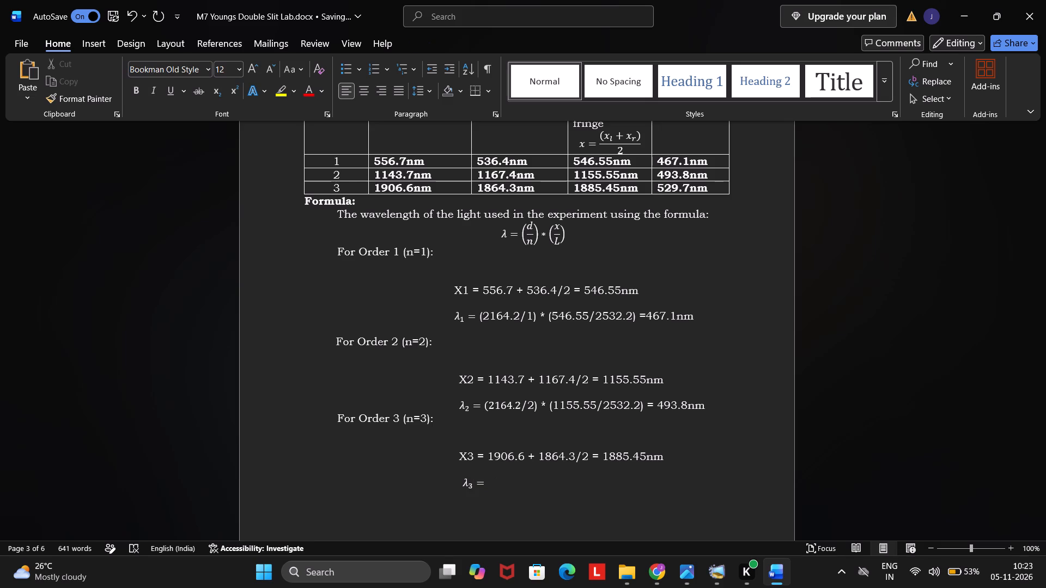
key("space")
Enter (2164.2/3) as the first factor of the λ₃ equation.
scroll(439, 483, "right", 1)
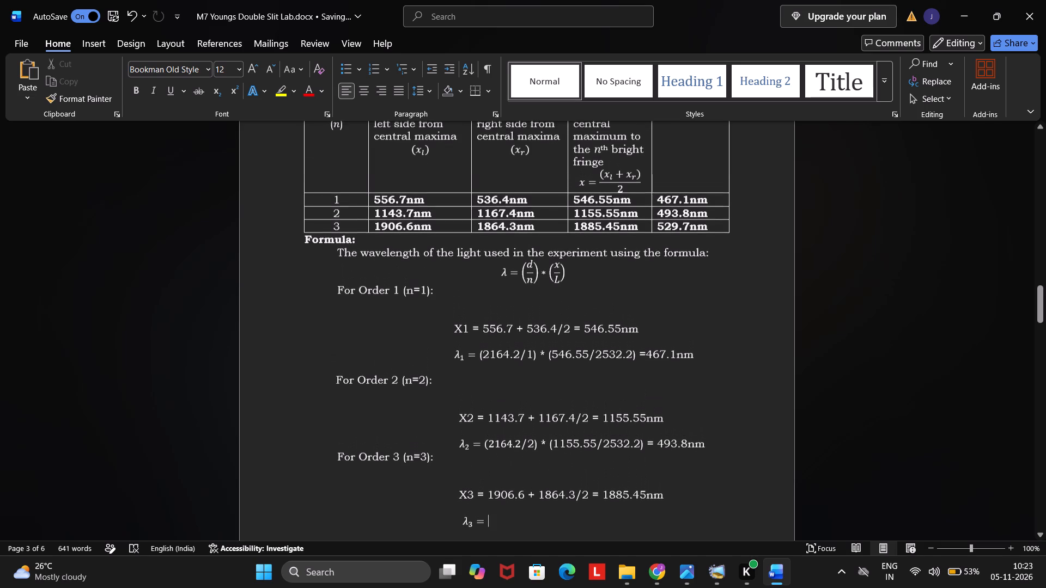
scroll(439, 483, "right", 2)
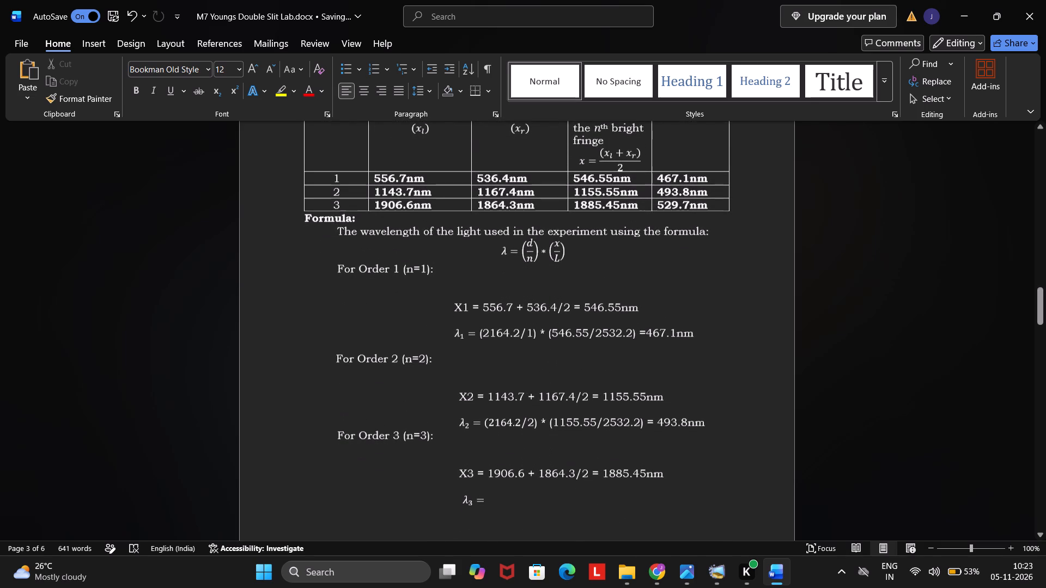
scroll(439, 483, "right", 1)
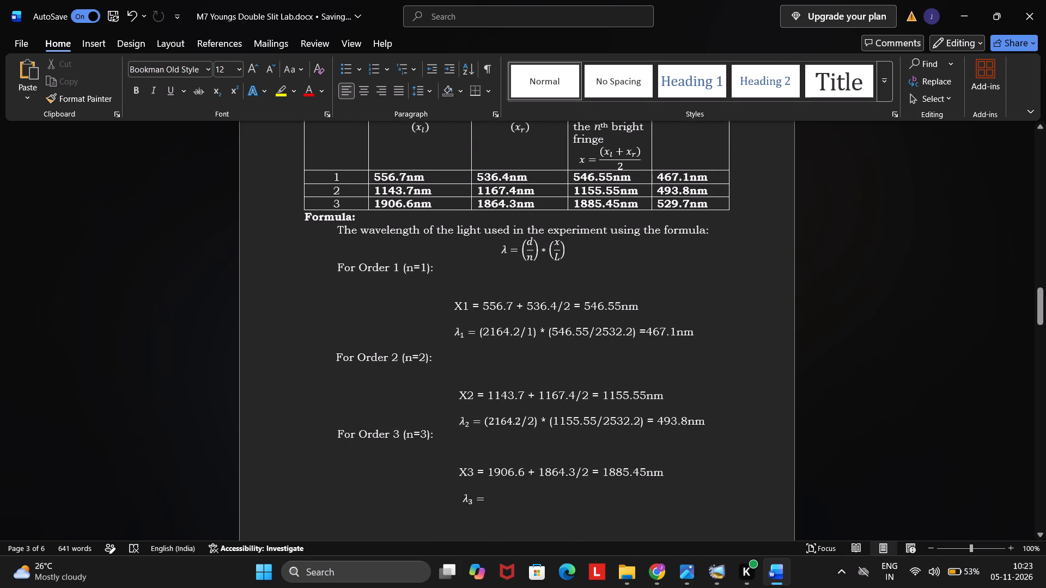
type("2164")
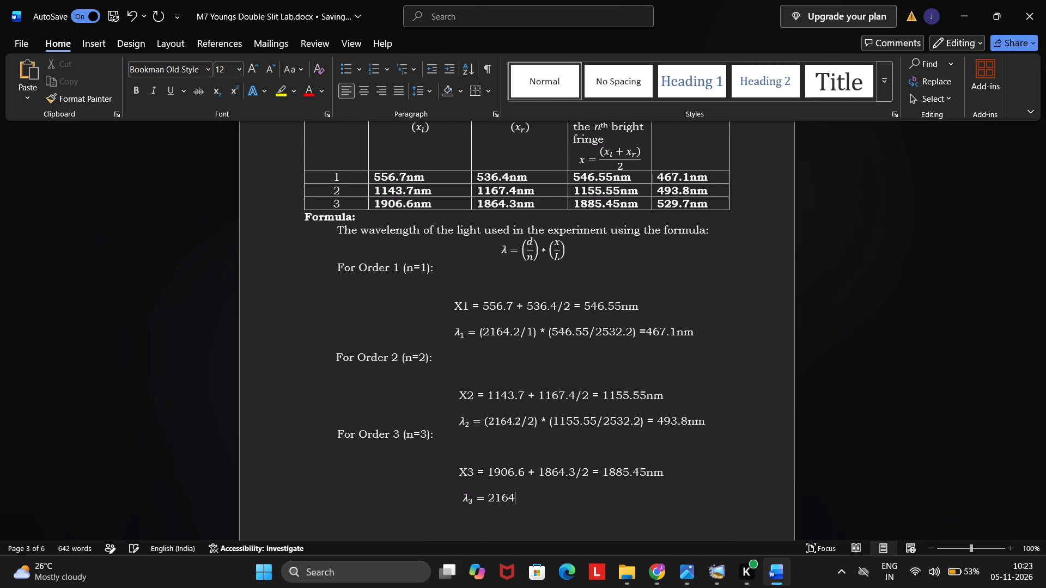
type(".2/")
key("3")
key("shift+parenright")
key("Left")
key("Left")
key("Left")
key("Left")
key("Left")
key("Left")
key("Left")
key("Left")
key("Left")
key("shift+parenleft")
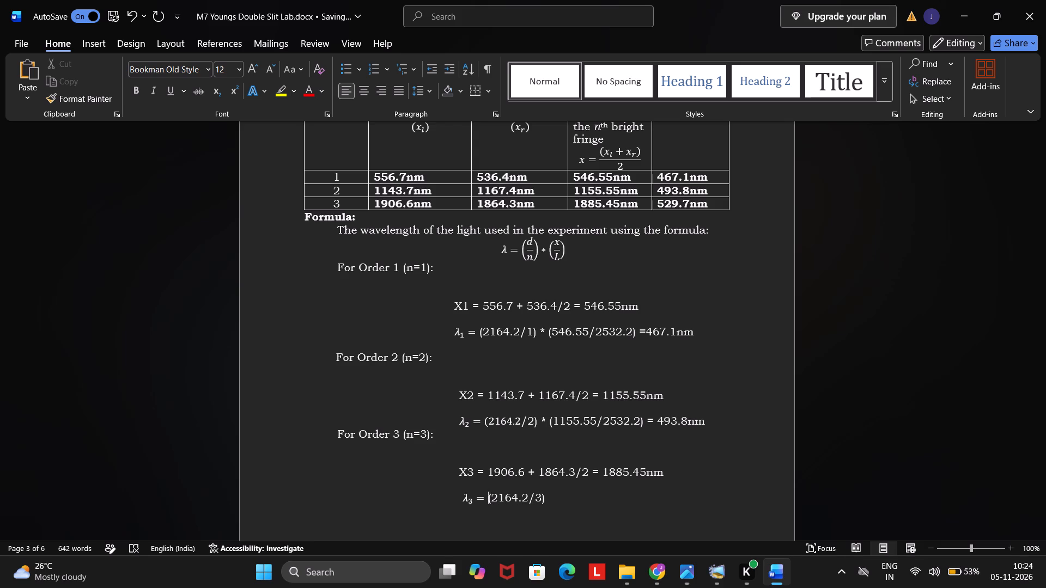
Add an asterisk with a space on each side after (2164.2/3) in the λ₃ equation.
key("Right")
key("Right")
key("Right")
key("Right")
key("Right")
key("Right")
key("Right")
key("Right")
key("Right")
key("Right")
key("Right")
key("Right")
key("Right")
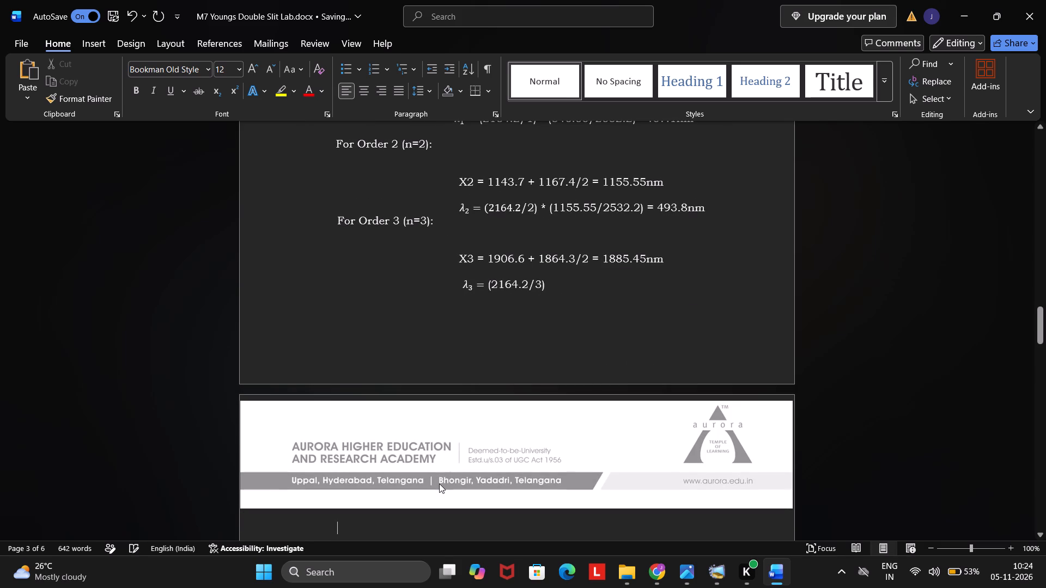
key("Left")
key("Left")
key("Left")
key("Left")
key("space")
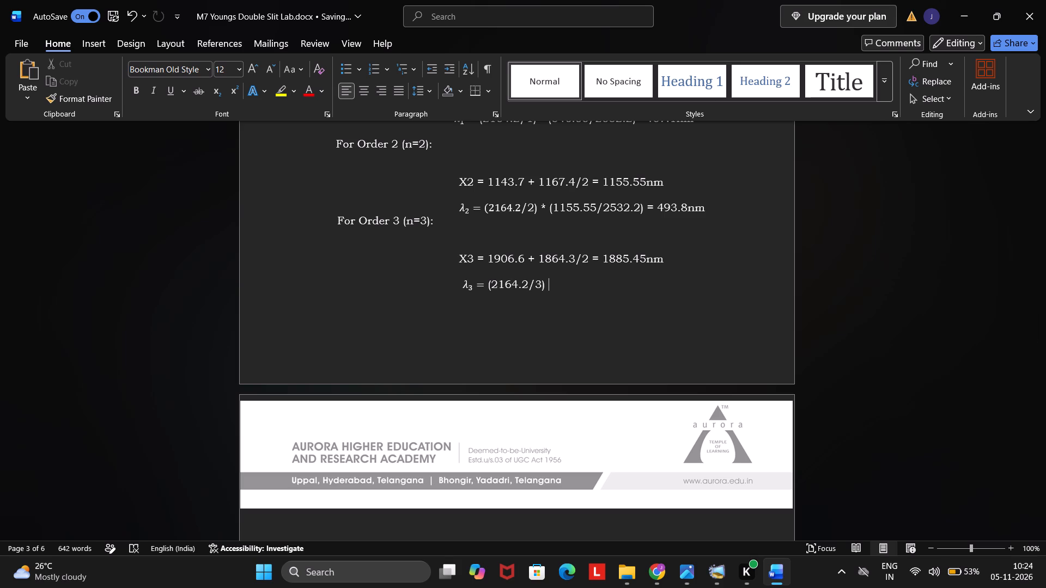
key("asterisk")
key("space")
Enter (1885.45/2532.2) as the second factor of the λ₃ equation under Order 3.
scroll(439, 483, "up", 1)
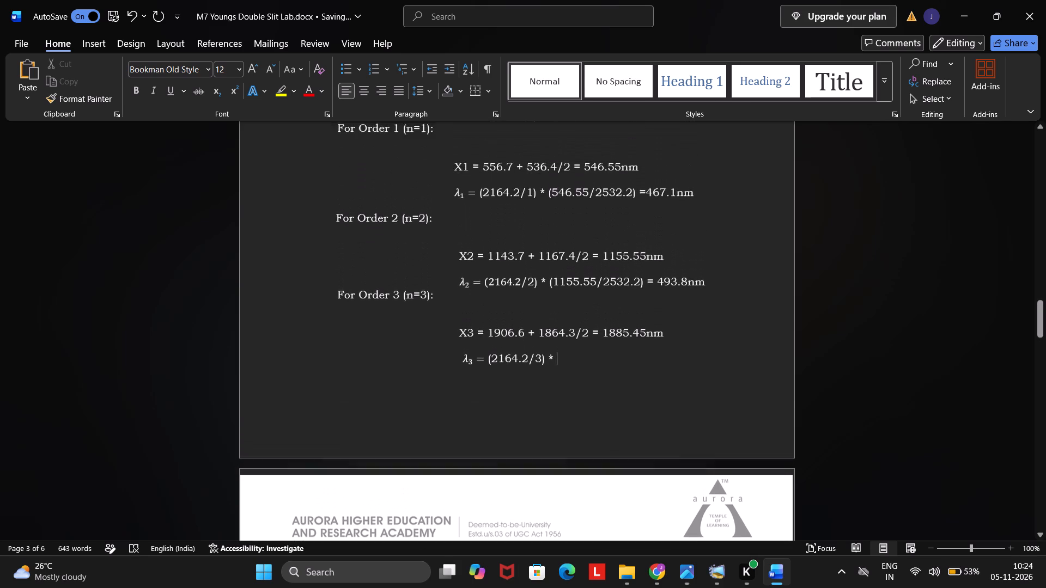
scroll(439, 483, "up", 2)
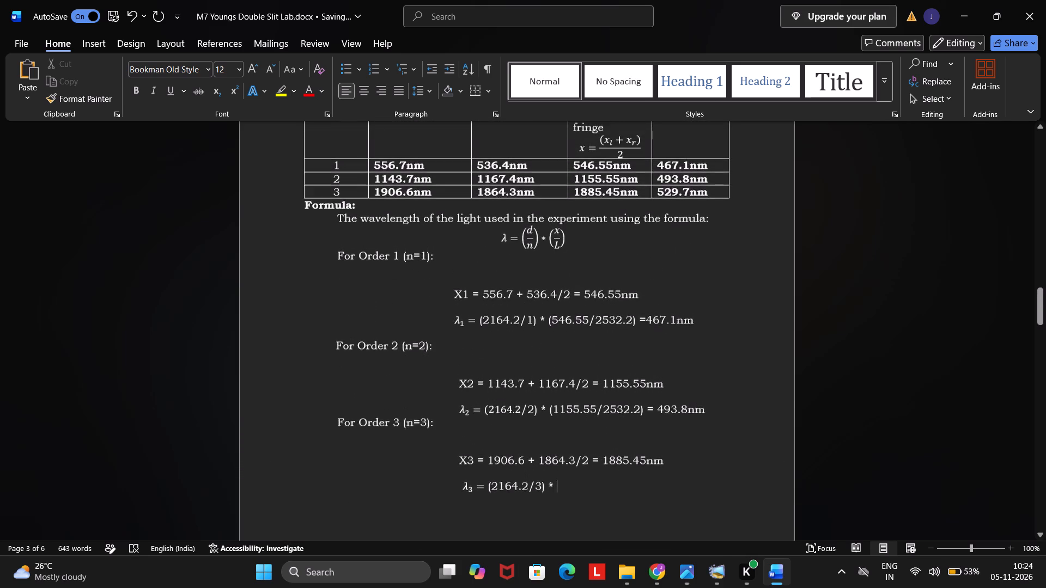
scroll(439, 483, "up", 1)
scroll(439, 483, "right", 1)
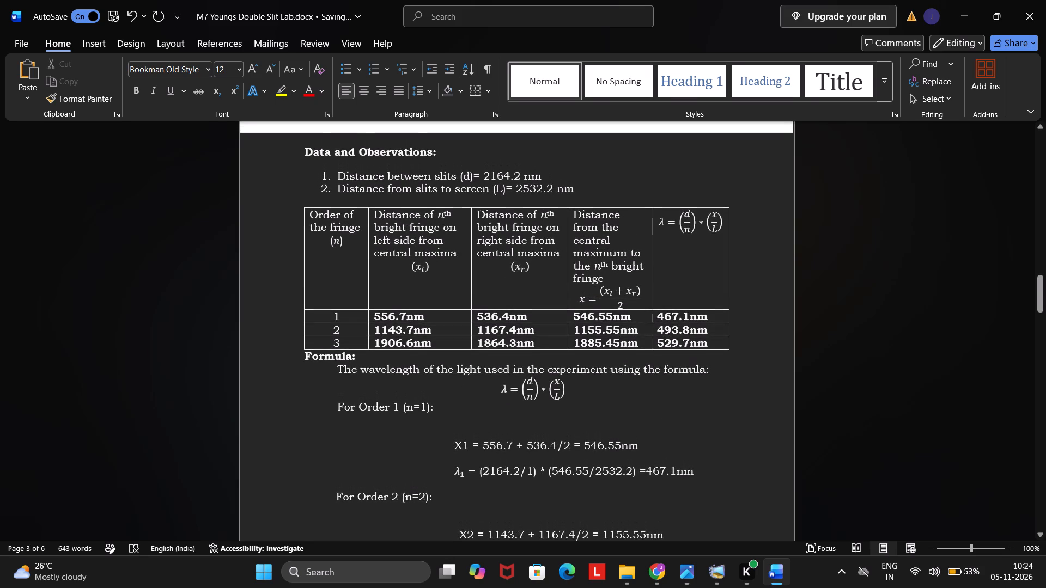
scroll(439, 483, "right", 1)
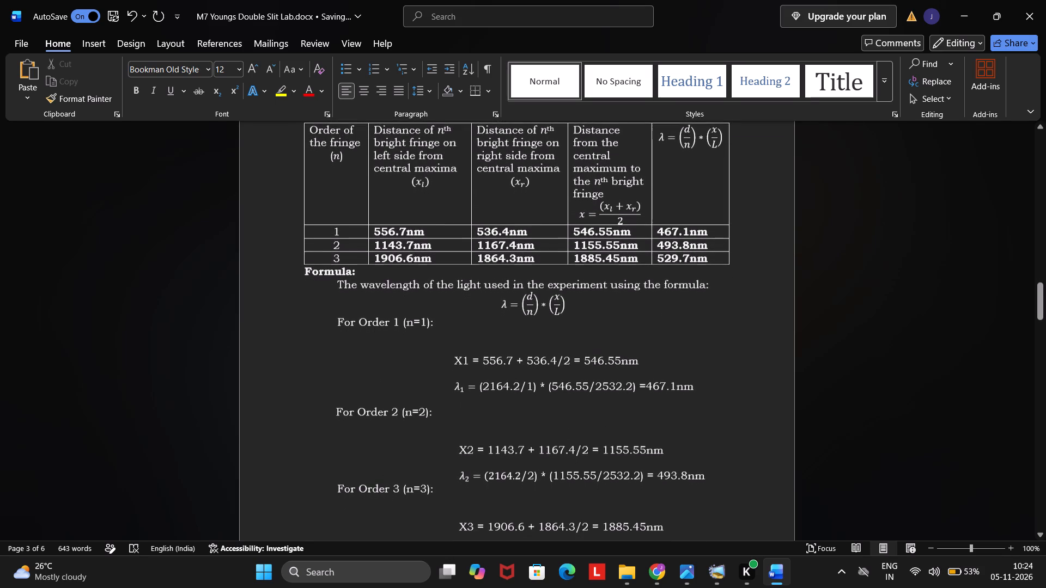
scroll(439, 483, "right", 1)
scroll(439, 483, "down", 1)
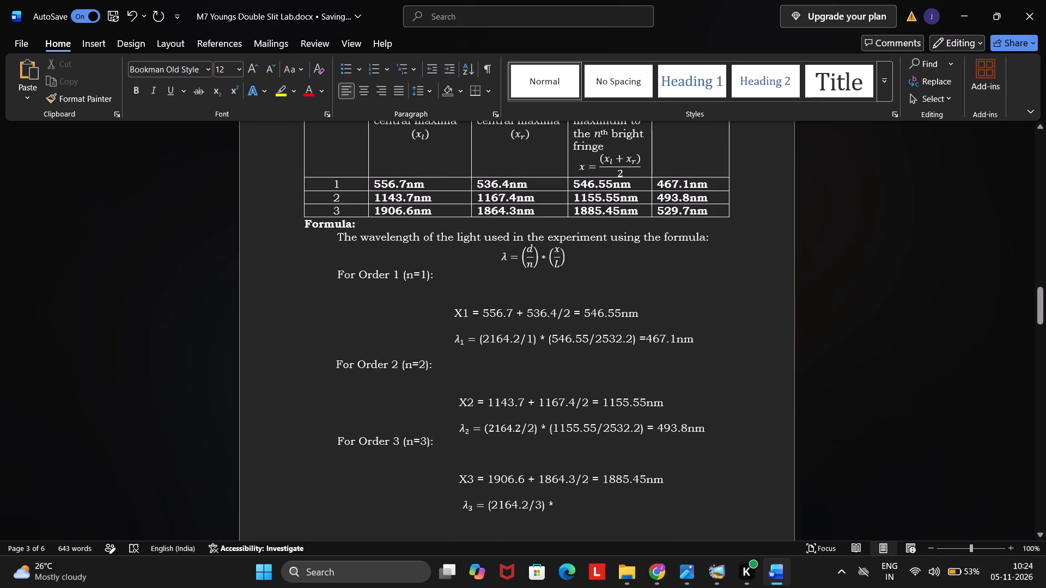
type("()")
key("Left")
type("188")
type("5.")
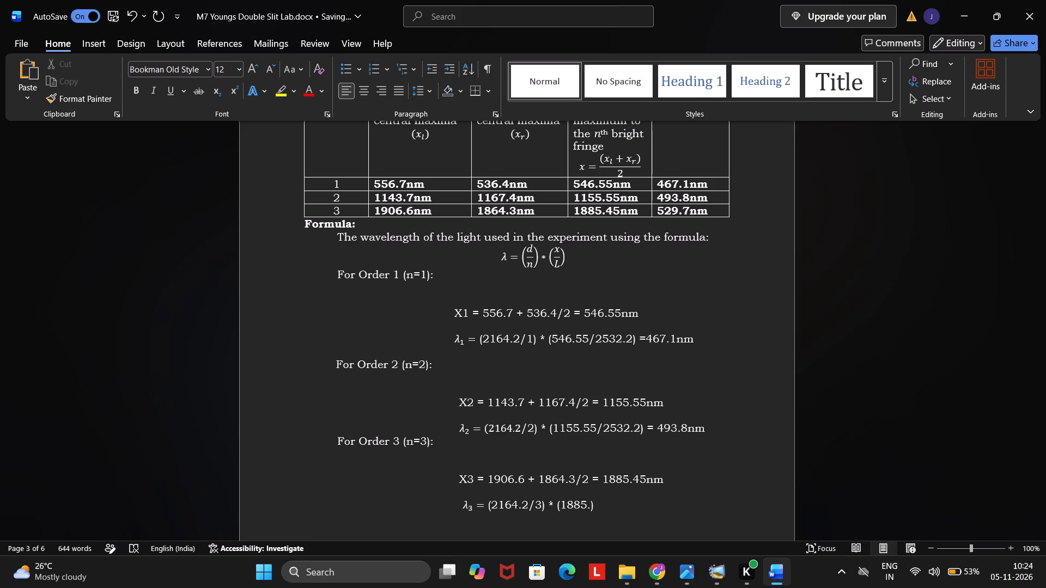
type("45")
key("slash")
scroll(439, 483, "right", 2)
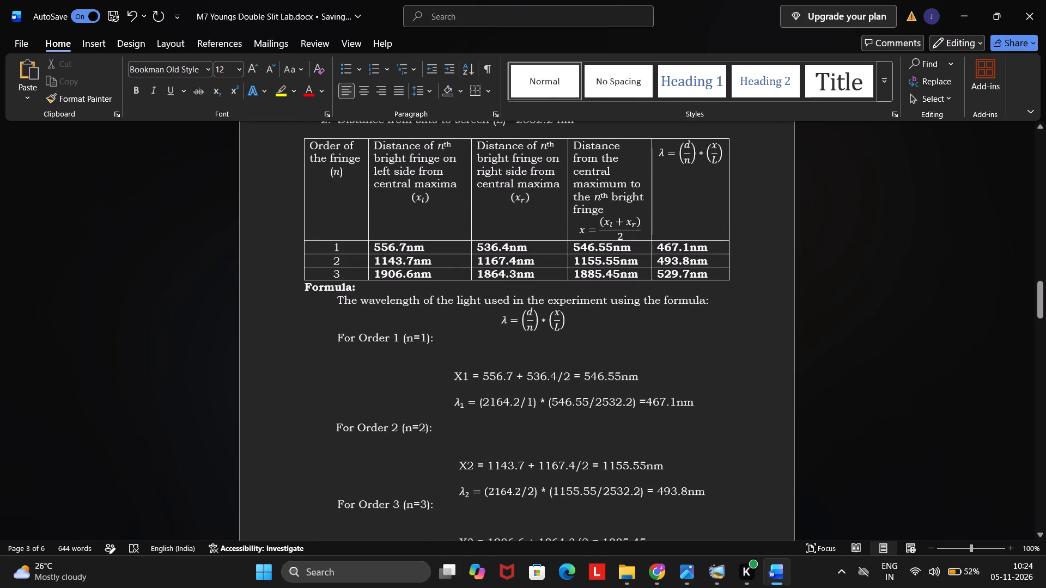
scroll(439, 483, "right", 1)
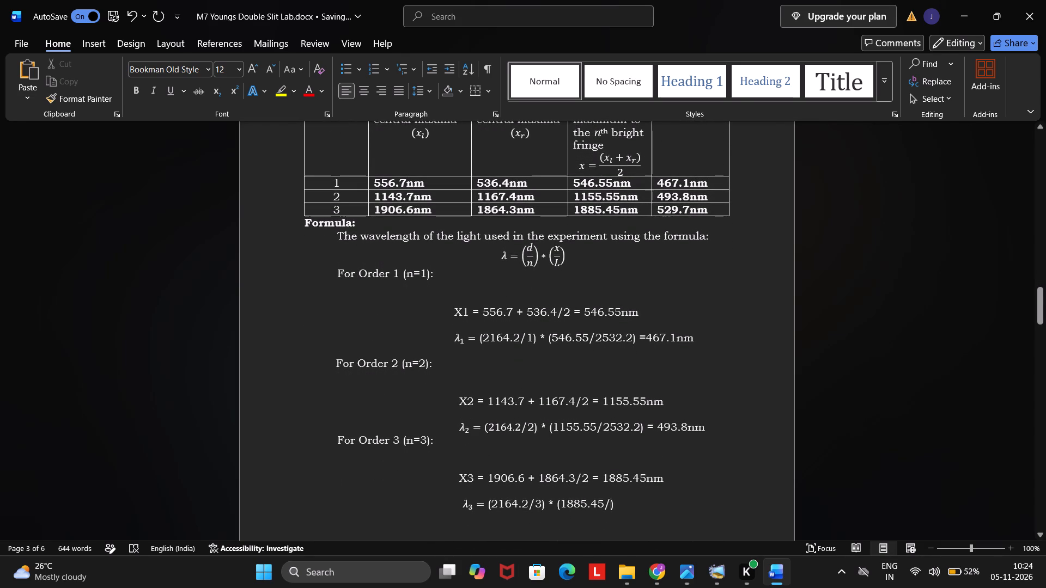
type("253")
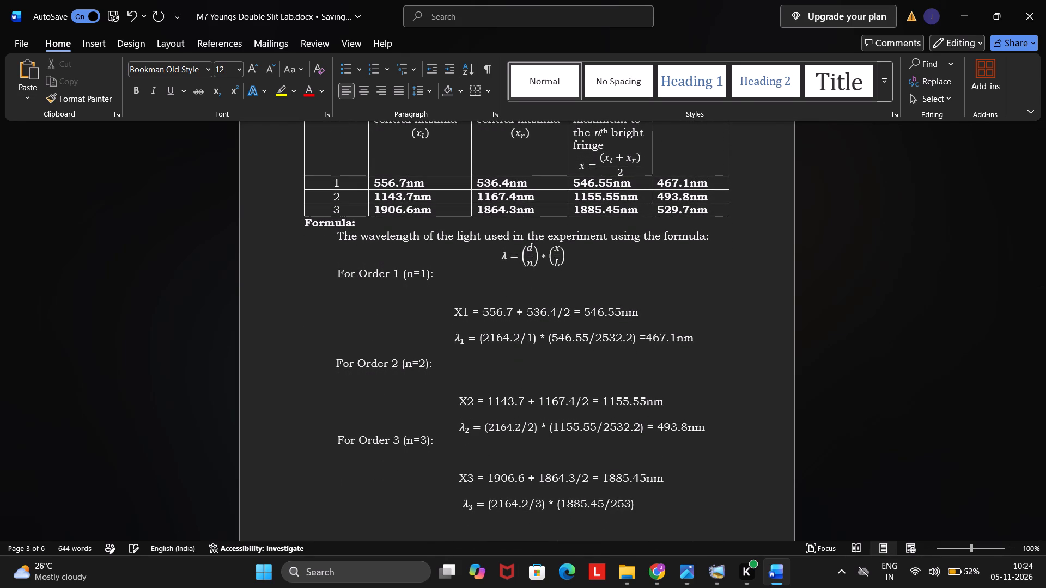
type("2.2")
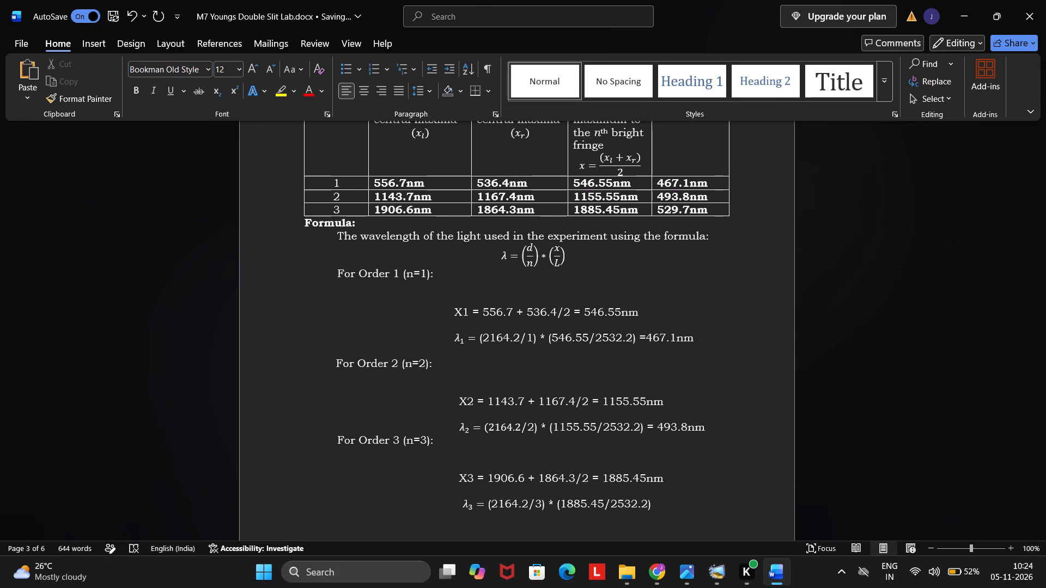
Complete the λ₃ equation with a spaced equals sign and the result 529.7nm.
key("Right")
key("equal")
key("BackSpace")
key("space")
type("=")
key("space")
scroll(439, 483, "up", 1)
scroll(439, 483, "down", 2)
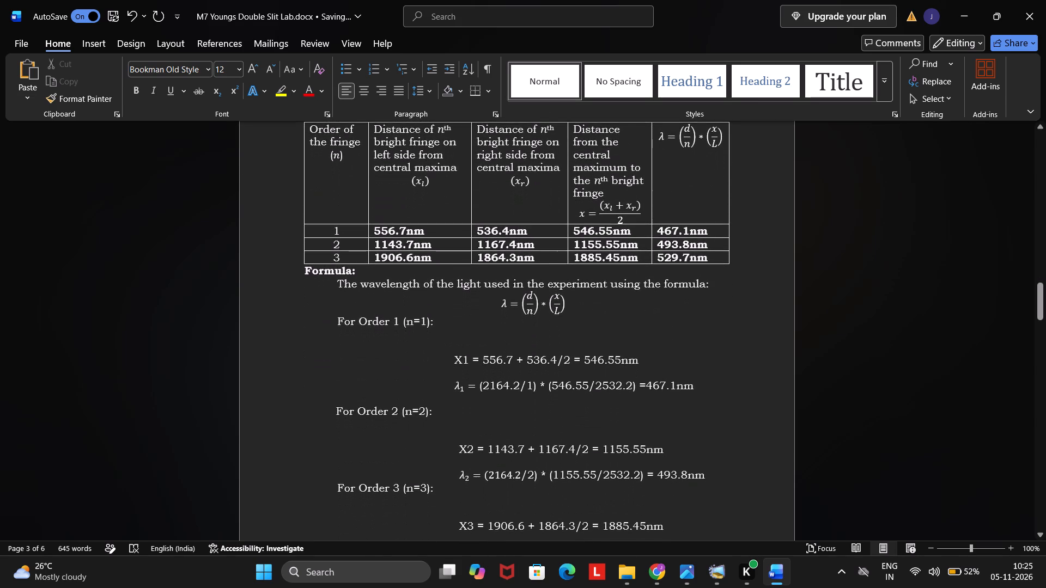
scroll(439, 483, "down", 1)
scroll(439, 483, "right", 2)
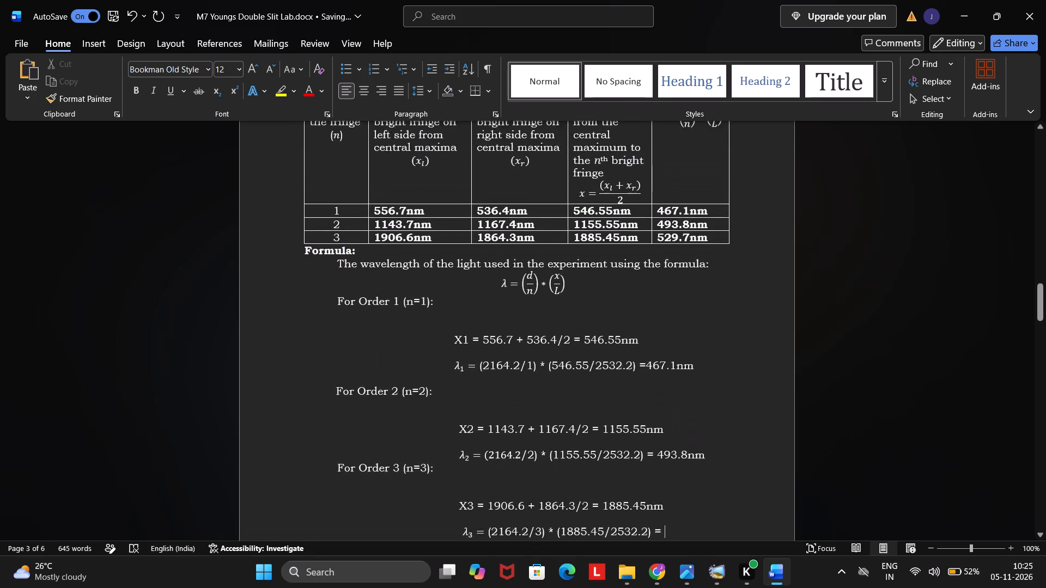
scroll(439, 483, "right", 1)
scroll(439, 483, "down", 1)
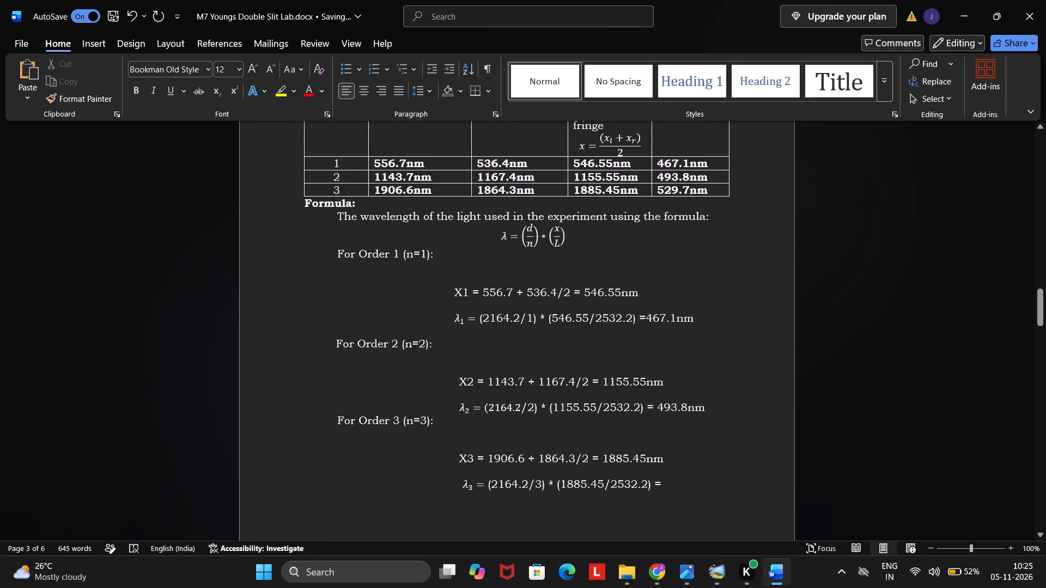
type("529")
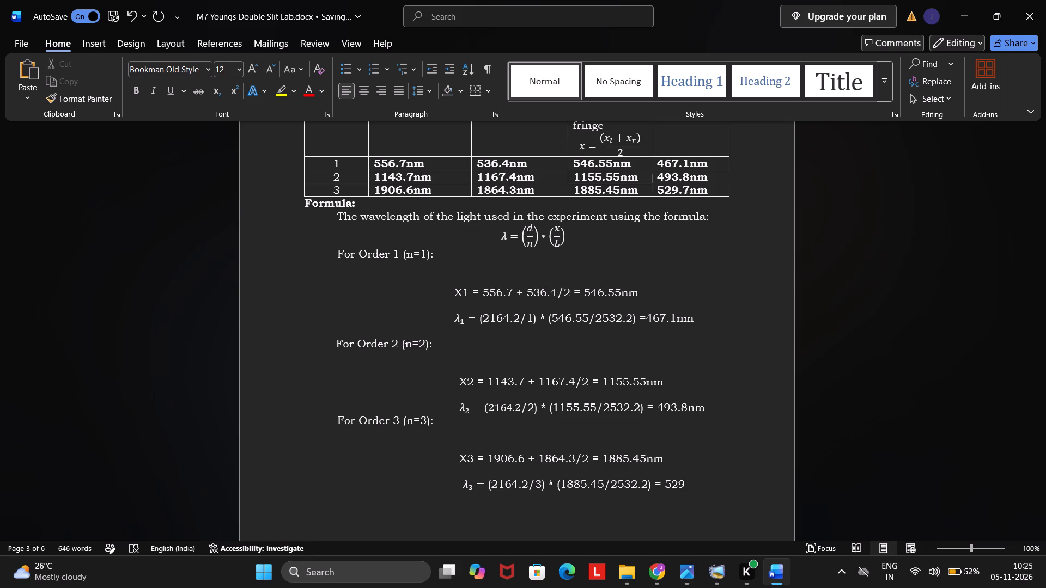
key("period")
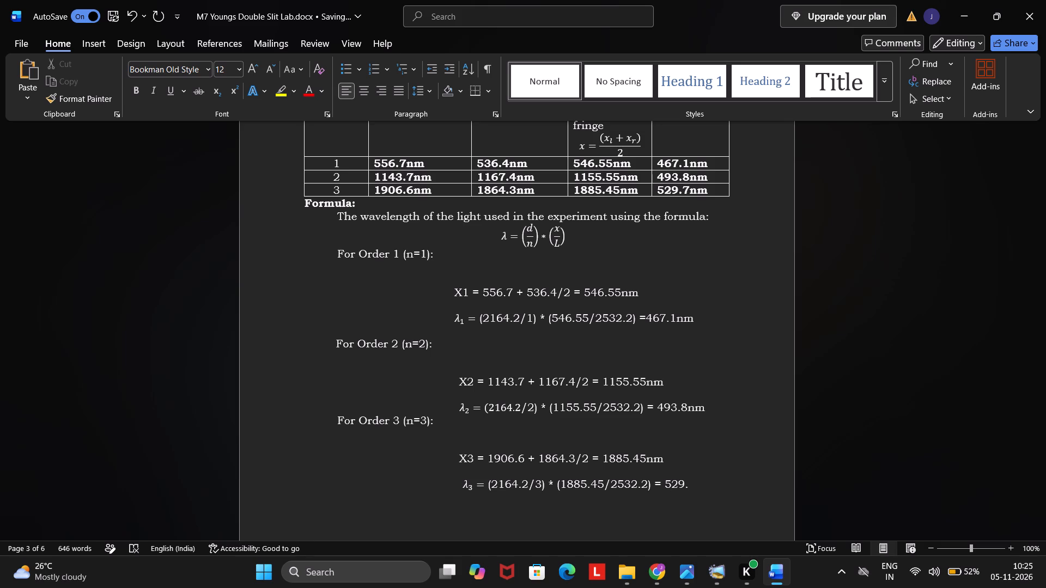
key("7")
type("nm")
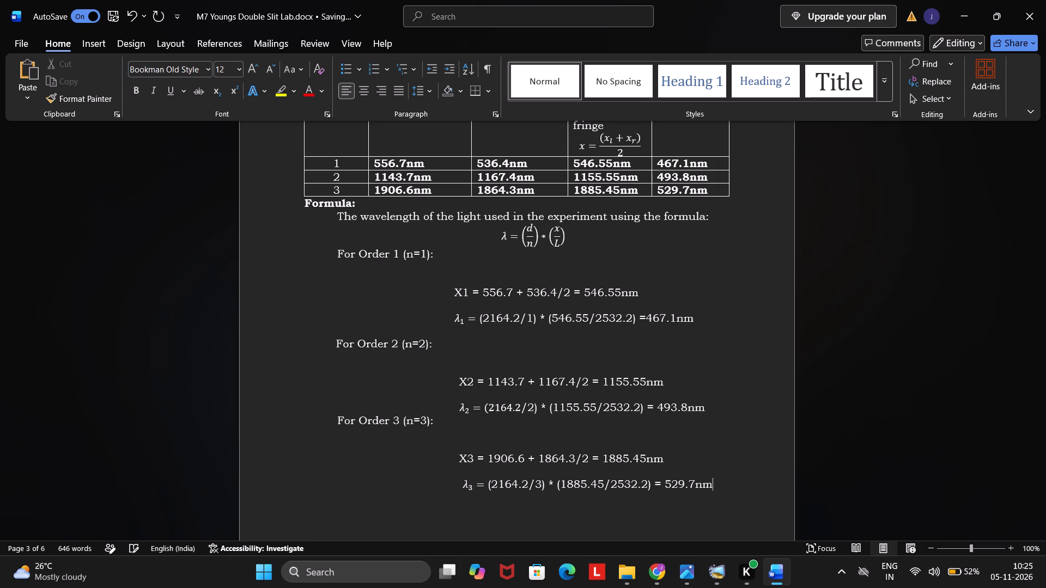
Look over the report's Result, Discussion and Conclusion sections and the student details table on the first page.
scroll(439, 483, "down", 3)
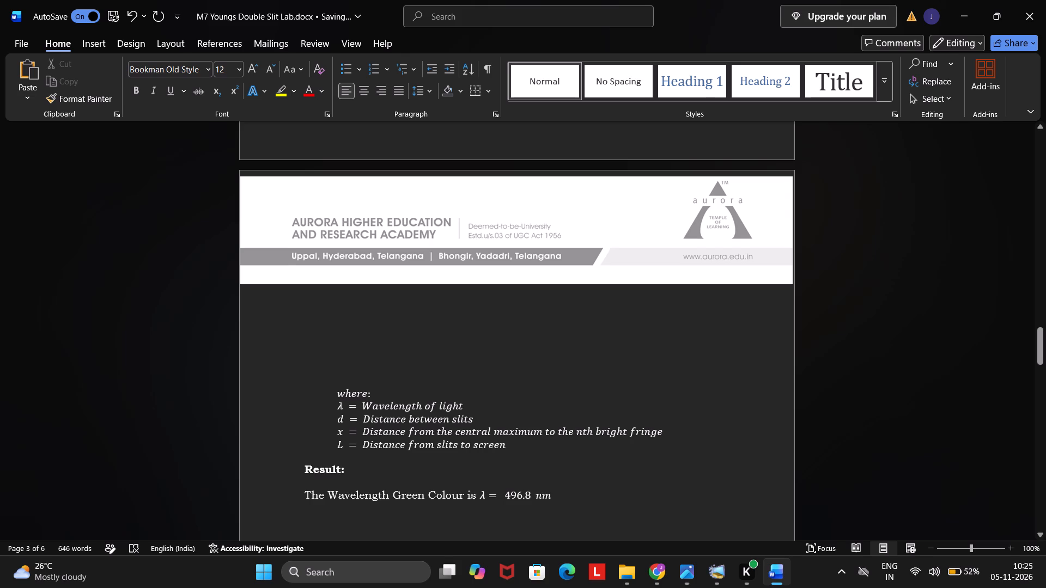
scroll(439, 483, "down", 3)
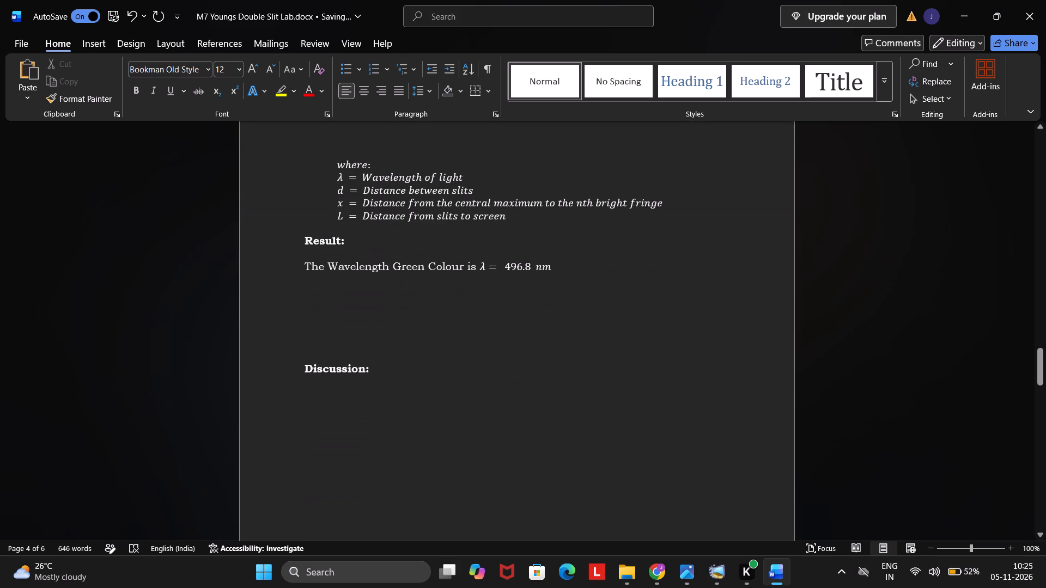
scroll(439, 483, "down", 6)
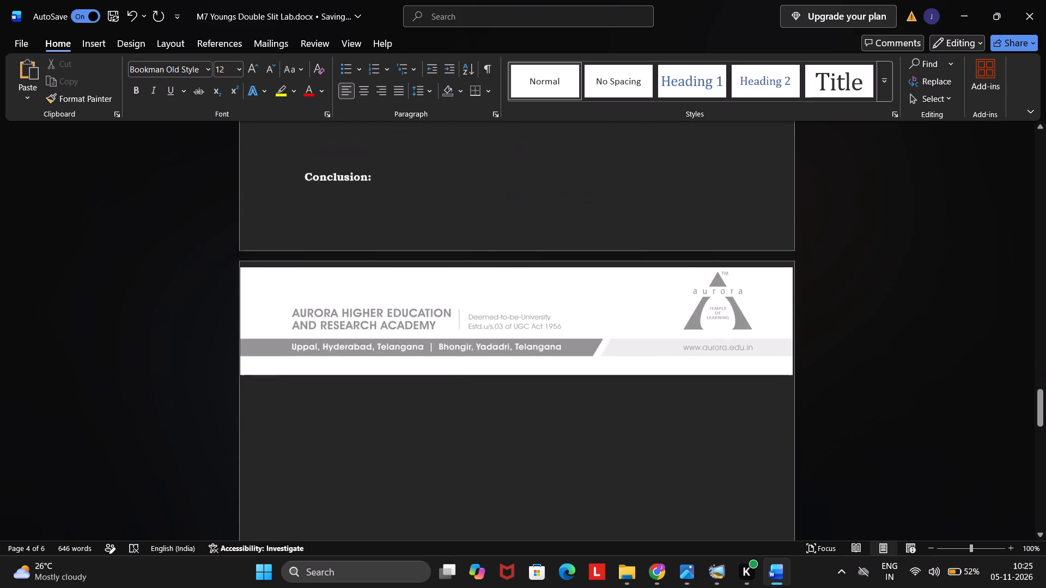
scroll(439, 483, "up", 1)
scroll(439, 483, "down", 7)
scroll(439, 483, "right", 1)
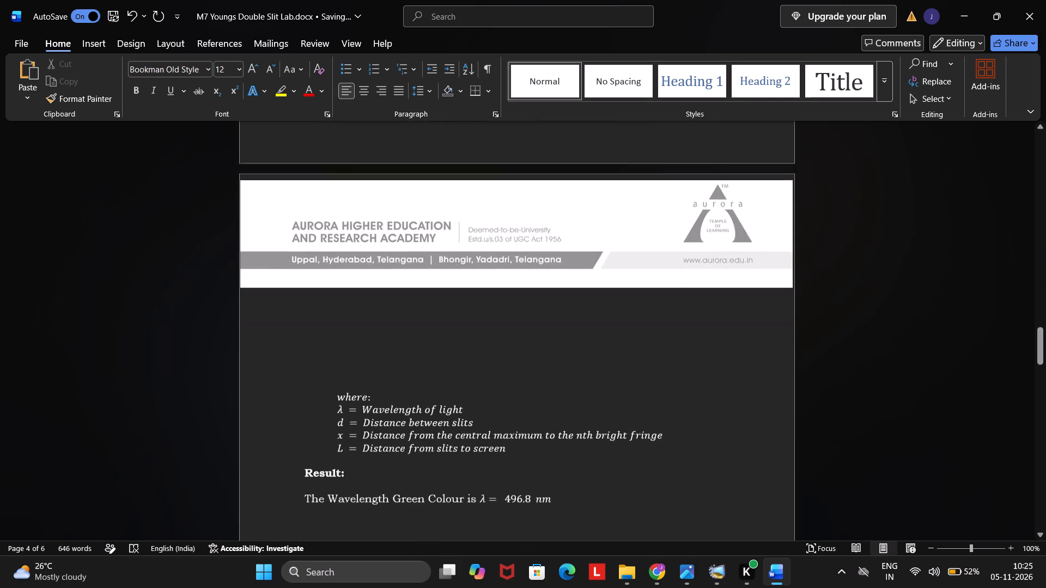
scroll(439, 483, "right", 1)
scroll(439, 483, "down", 3)
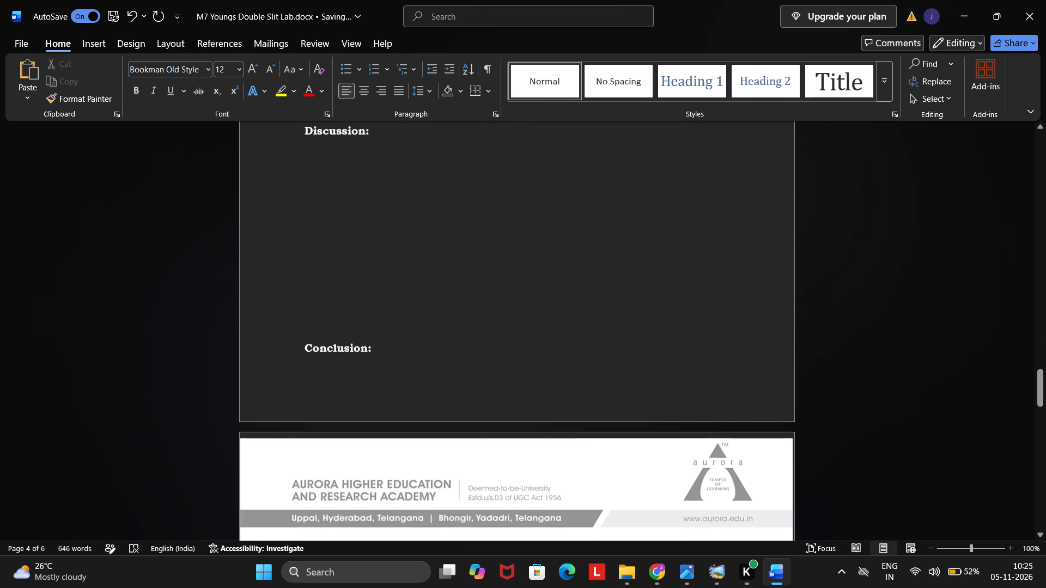
scroll(439, 483, "up", 2)
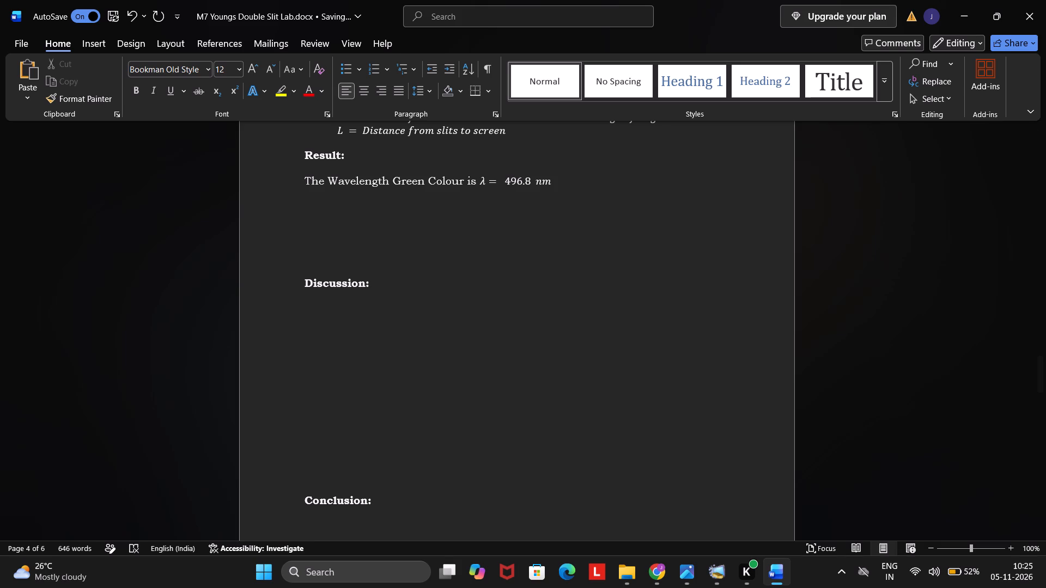
scroll(439, 483, "up", 2)
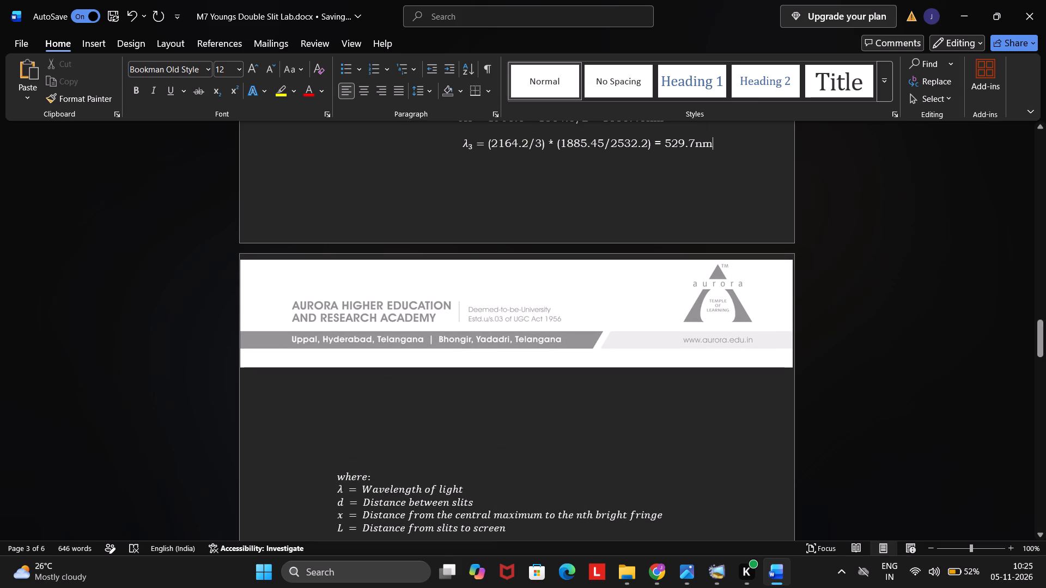
scroll(439, 483, "up", 11)
scroll(439, 483, "down", 1)
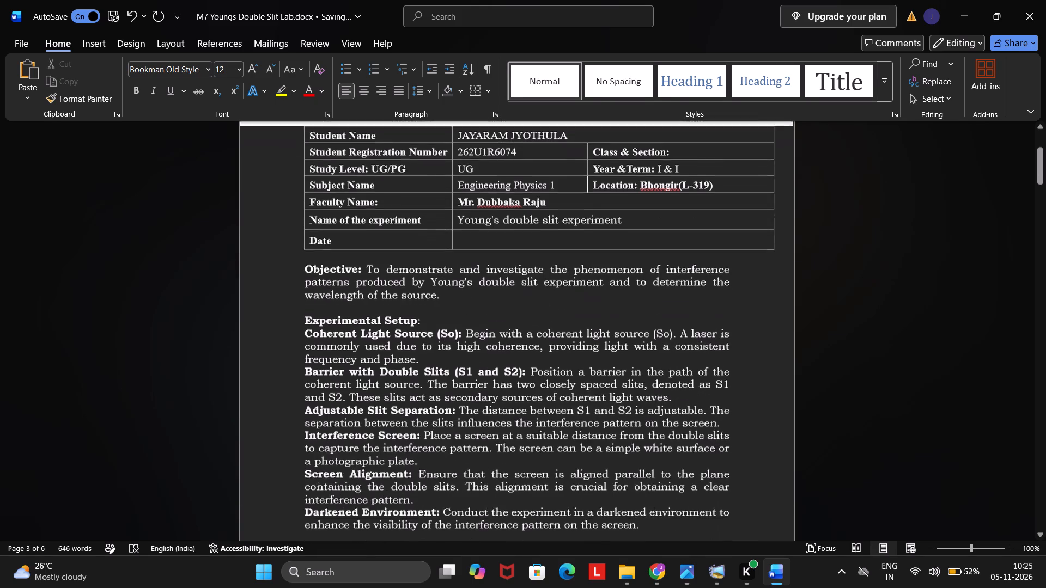
scroll(439, 483, "down", 1)
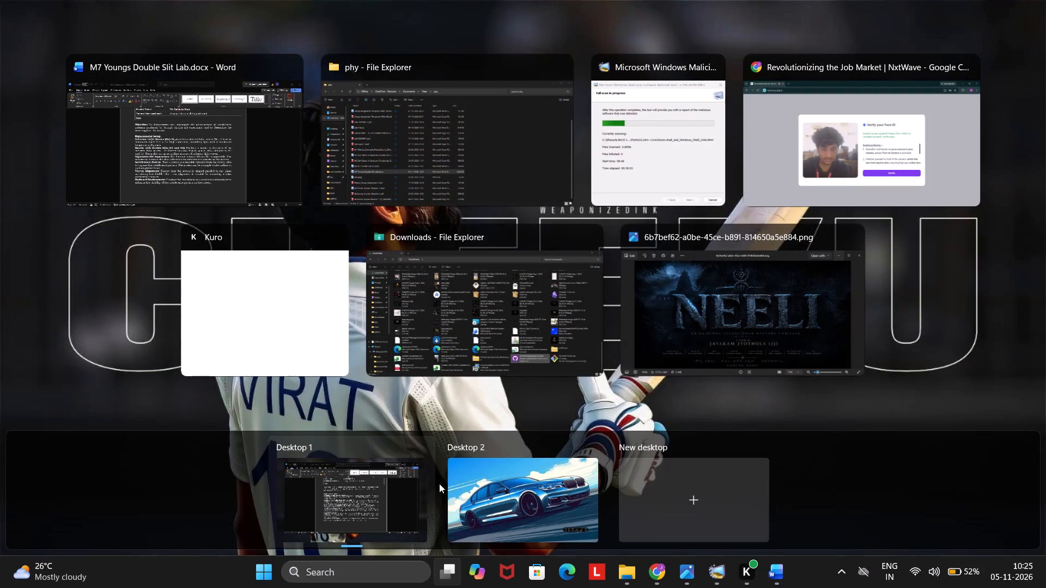
Rename Desktop 2 as ';lkjhgfdsa and switch to that virtual desktop.
left_click(478, 448)
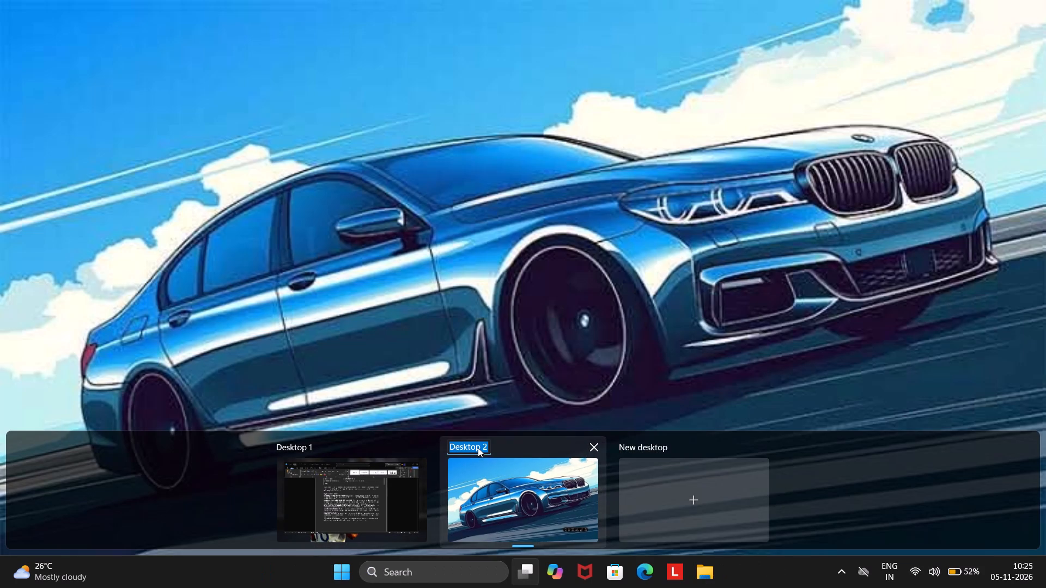
key("BackSpace")
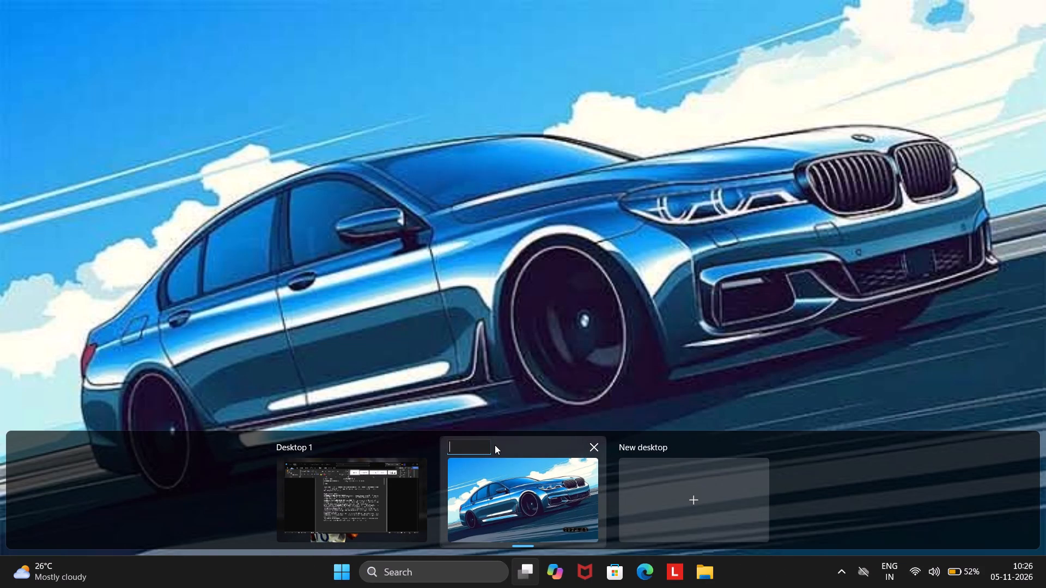
type("';lkjhgfdsa")
key("Return")
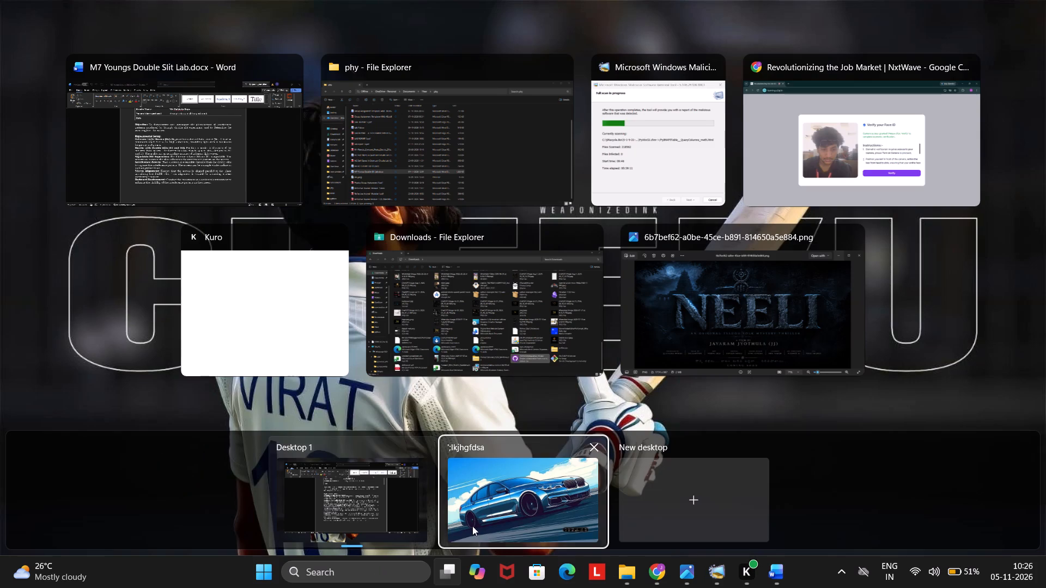
left_click(478, 522)
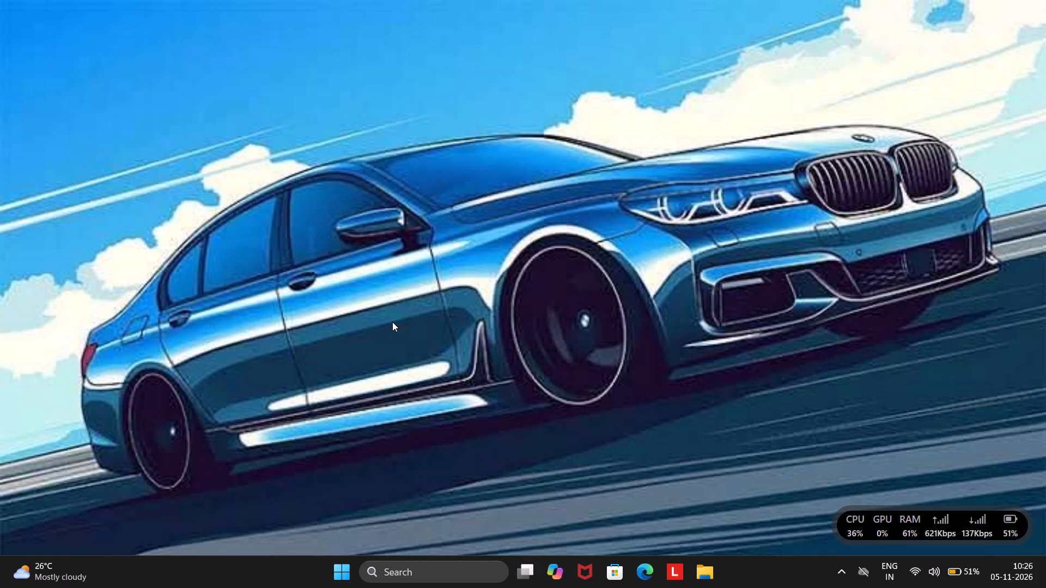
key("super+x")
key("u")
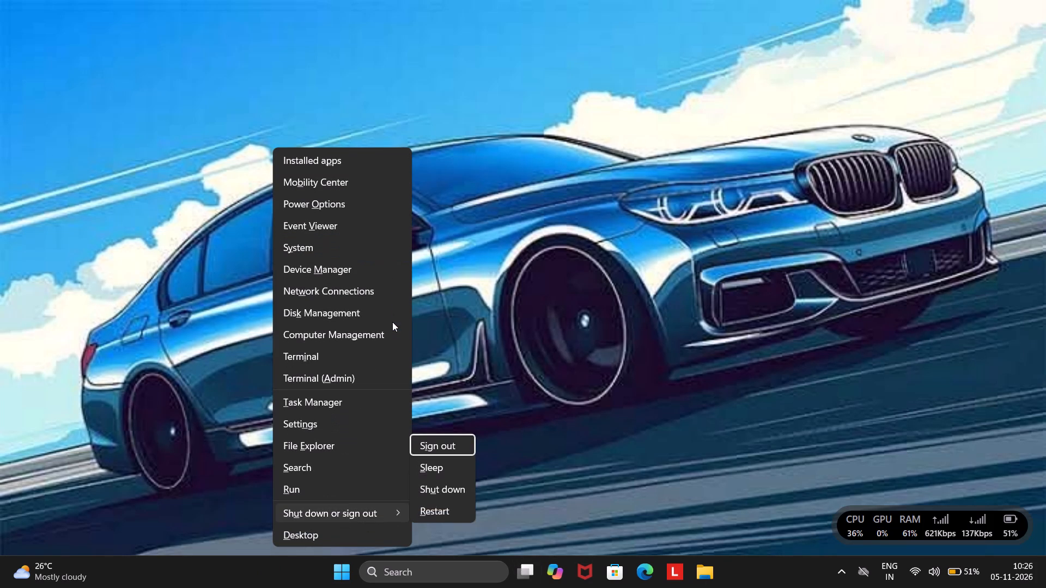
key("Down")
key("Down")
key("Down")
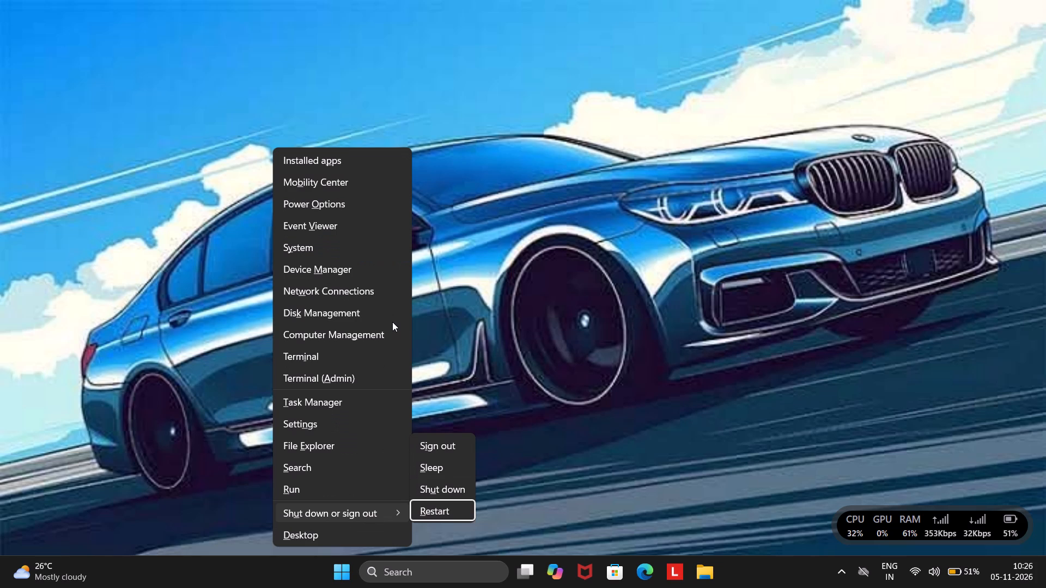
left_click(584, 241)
Look through the Word lab report from the student details table to the Result, Discussion, Conclusion and viva voce sections.
scroll(438, 259, "up", 2)
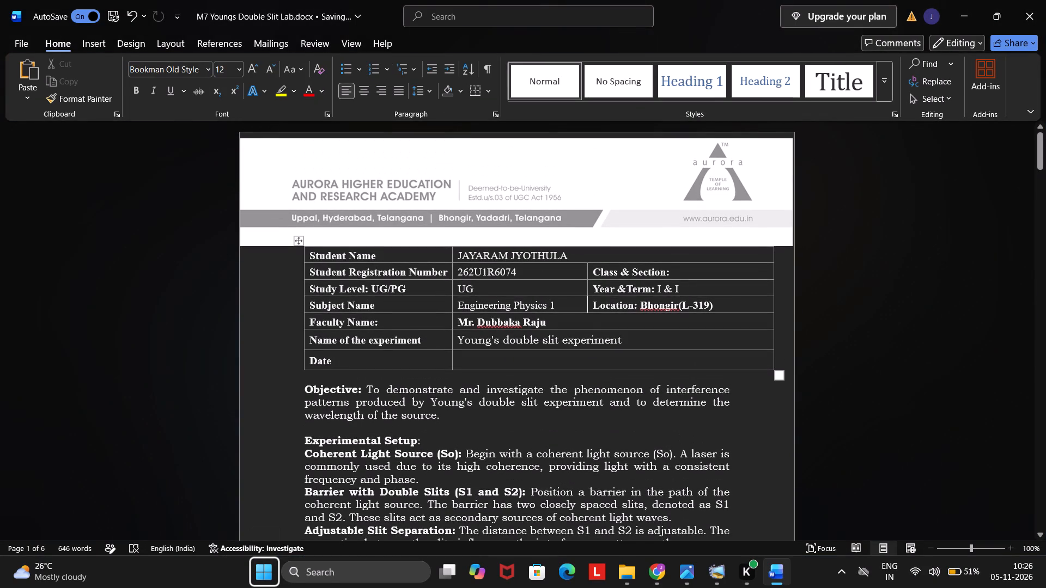
scroll(438, 259, "down", 18)
scroll(438, 259, "up", 3)
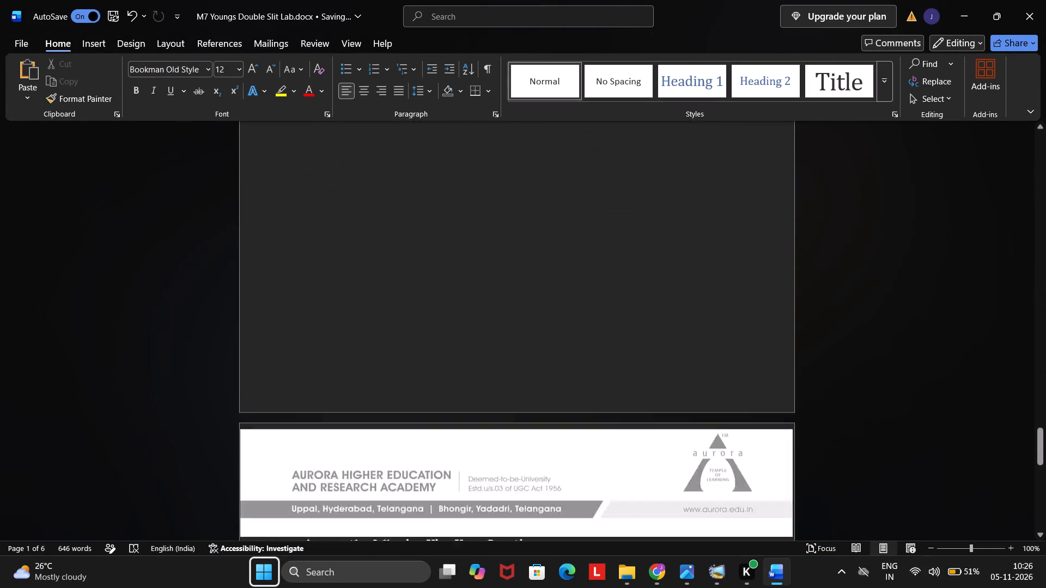
scroll(438, 259, "up", 5)
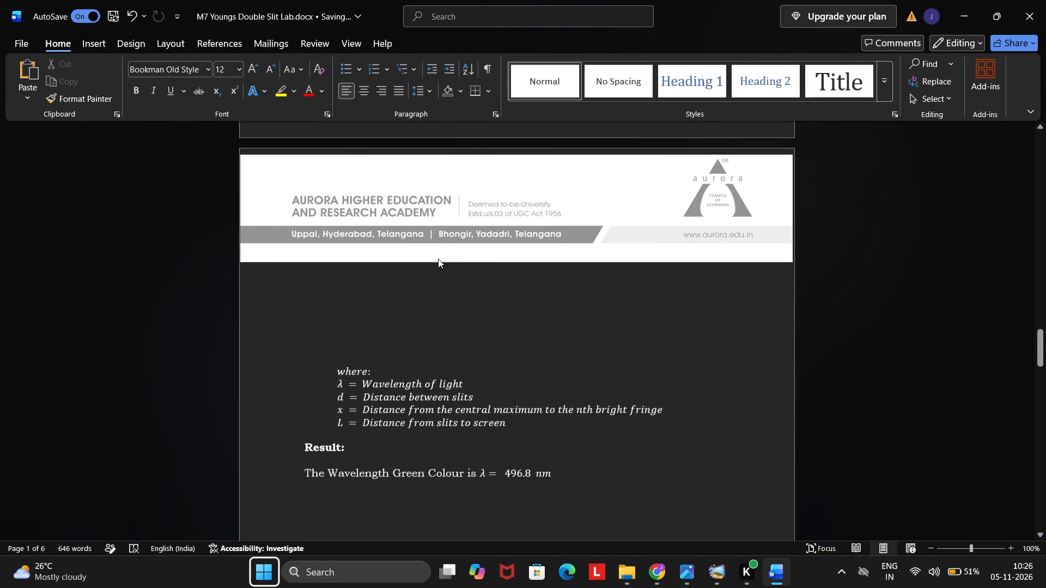
scroll(438, 259, "up", 2)
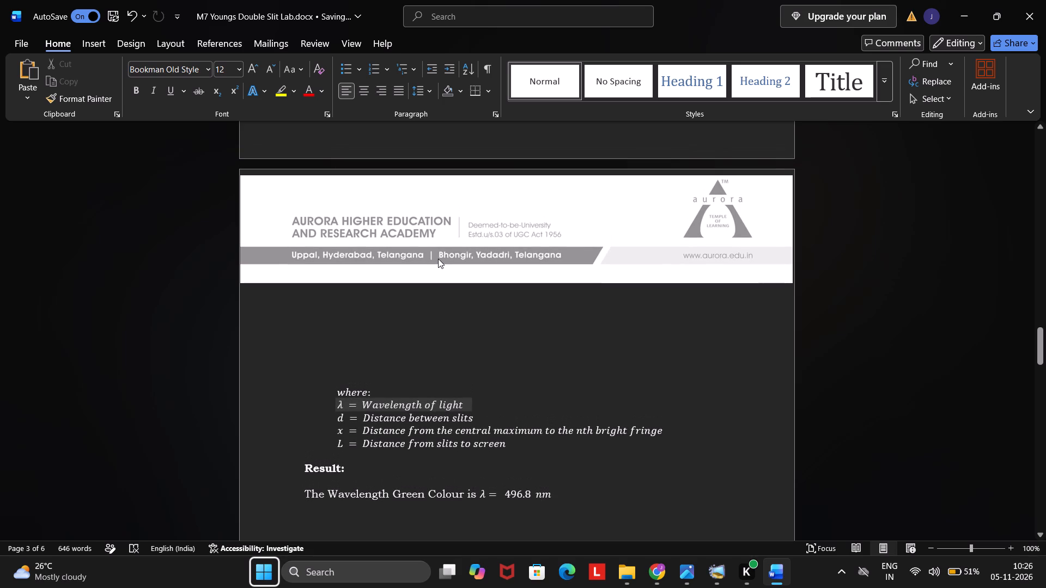
scroll(438, 259, "up", 1)
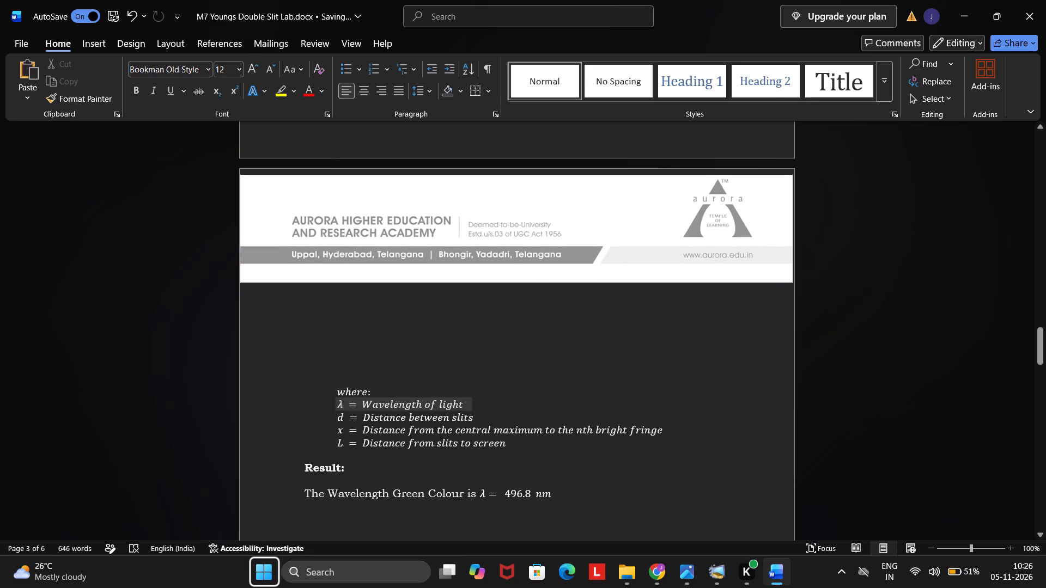
scroll(574, 491, "up", 2)
scroll(574, 491, "down", 2)
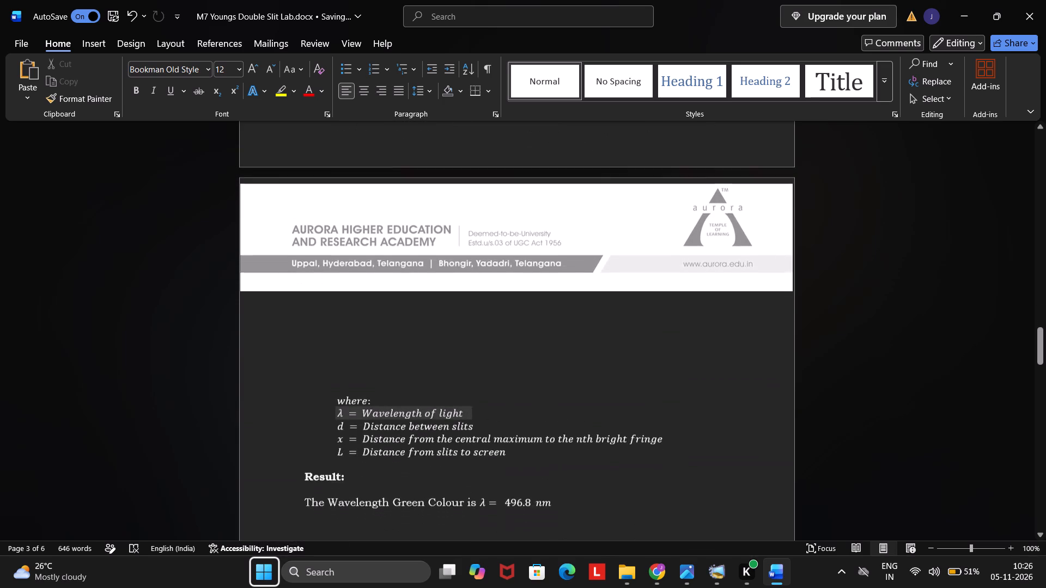
scroll(574, 491, "down", 4)
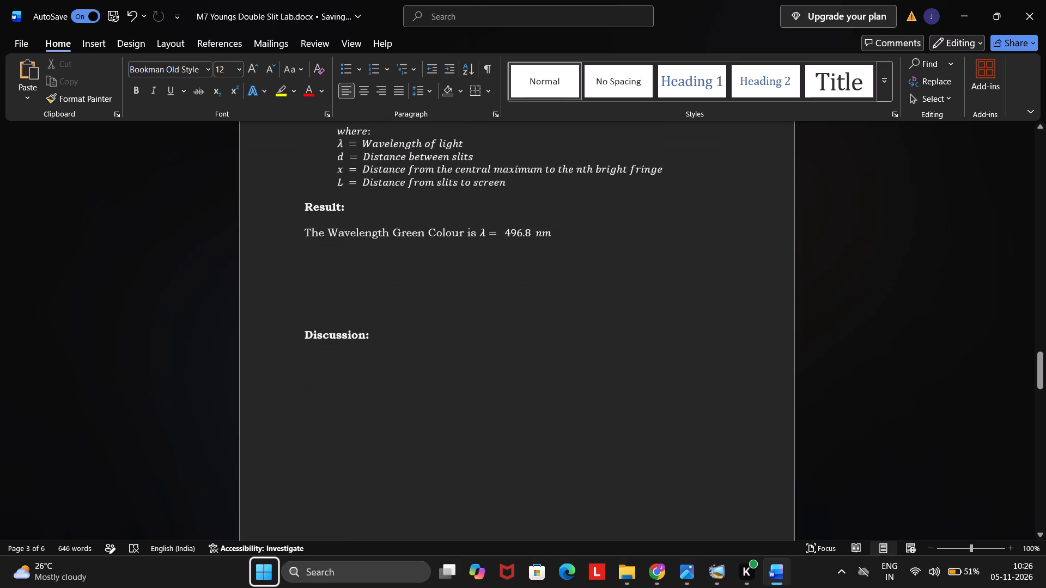
scroll(574, 491, "down", 6)
scroll(574, 491, "up", 7)
scroll(574, 491, "down", 2)
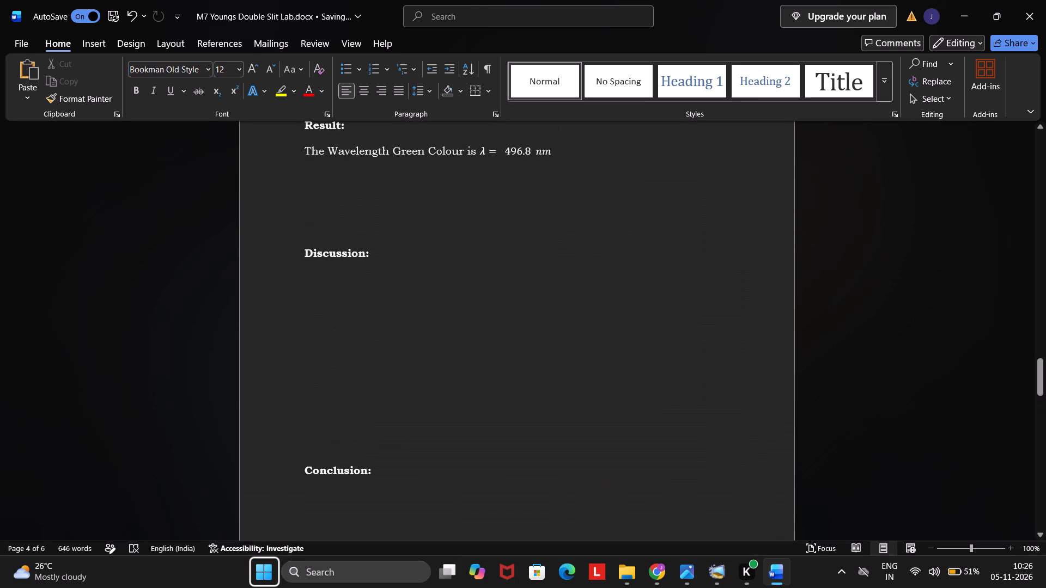
scroll(574, 491, "down", 5)
scroll(574, 491, "up", 1)
Copy the Viva Voce Questions heading together with its five numbered questions on the report's last page.
right_click(574, 491)
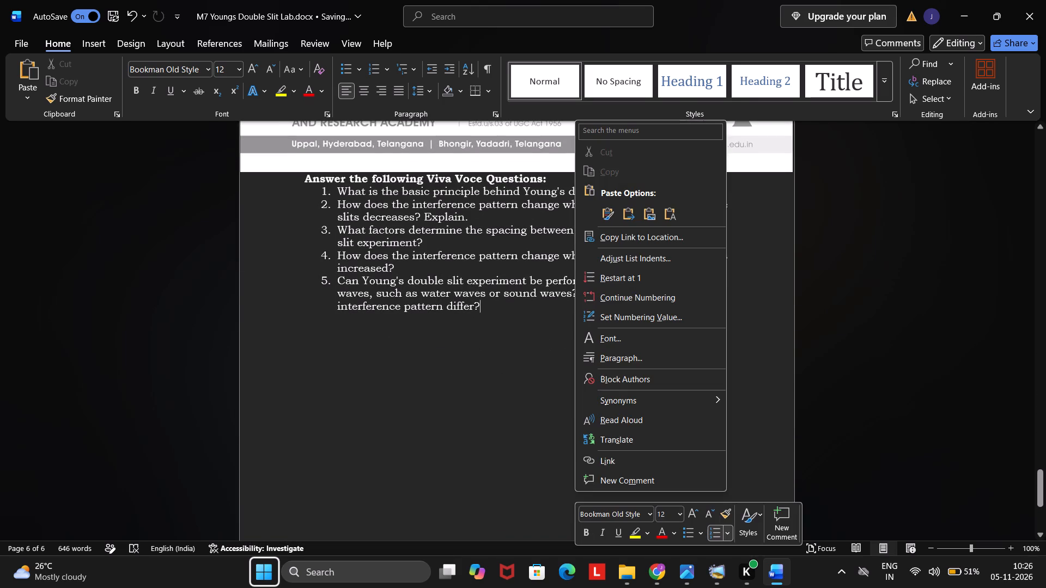
scroll(574, 491, "up", 1)
left_click(405, 498)
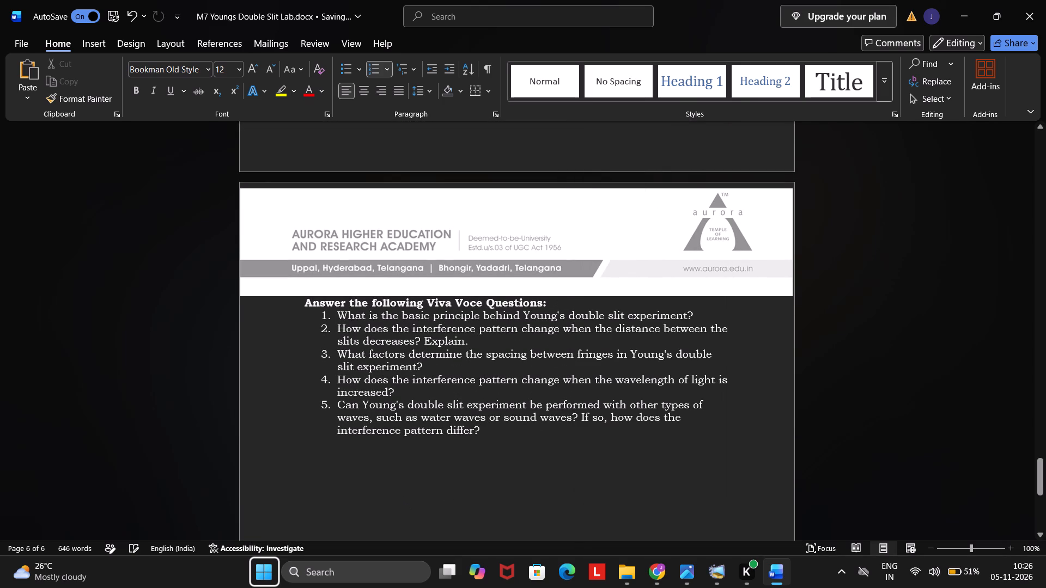
left_click_drag(299, 299, 542, 464)
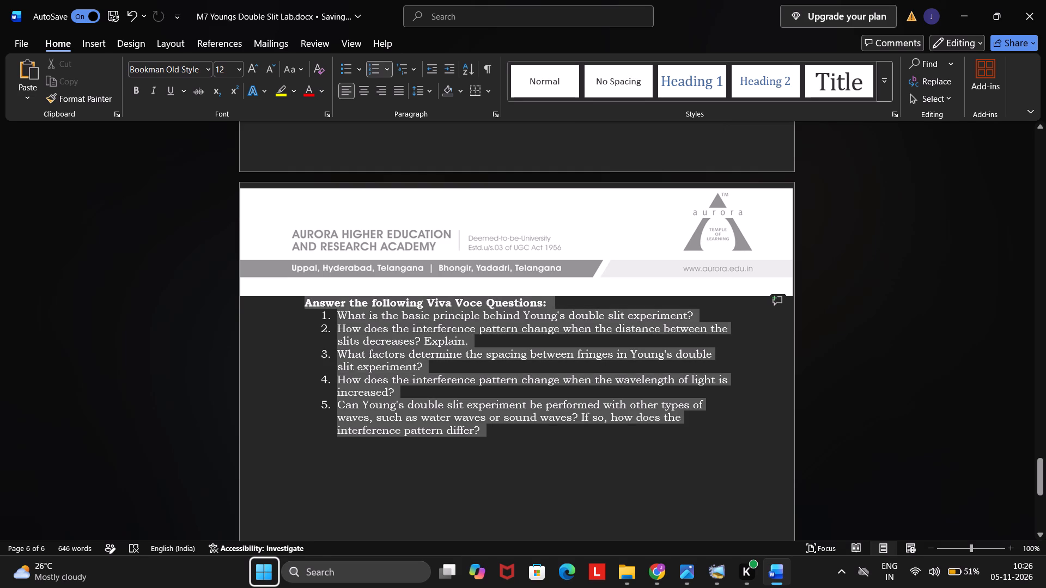
left_click_drag(542, 464, 542, 462)
key("ctrl+c")
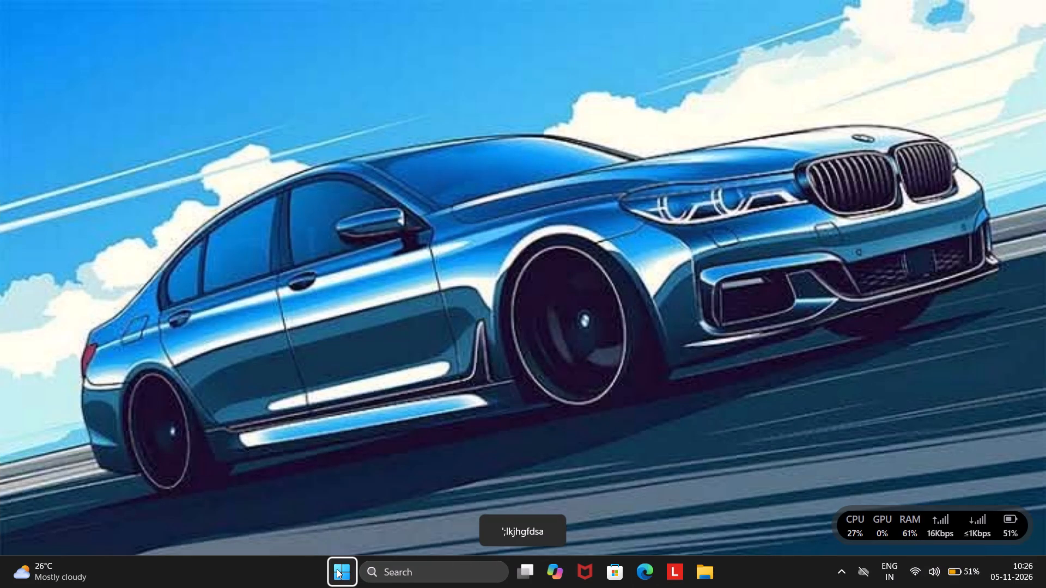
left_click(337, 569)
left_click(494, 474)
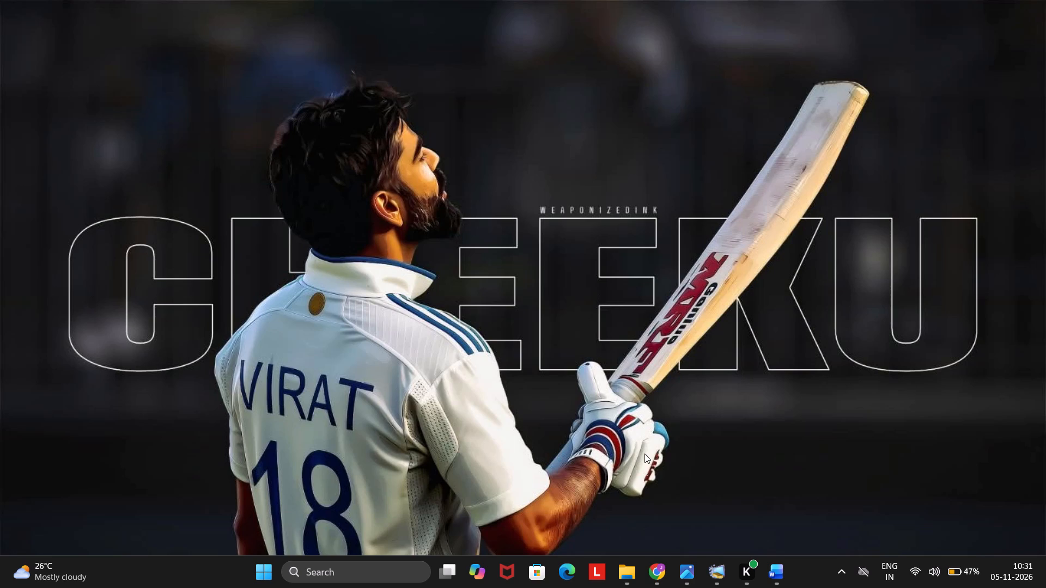
Launch WhatsApp from the installed apps.
left_click(261, 571)
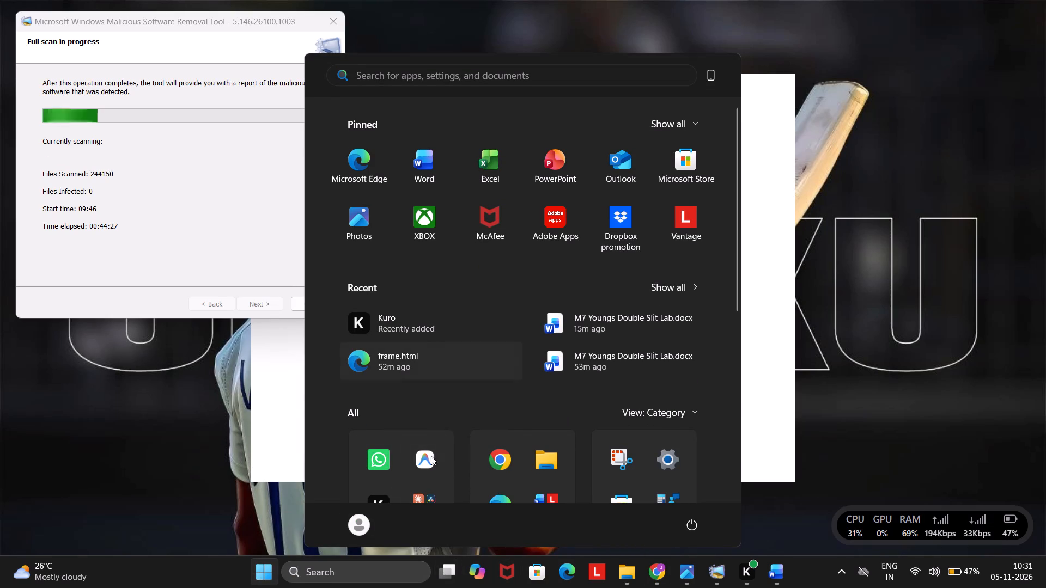
left_click(374, 473)
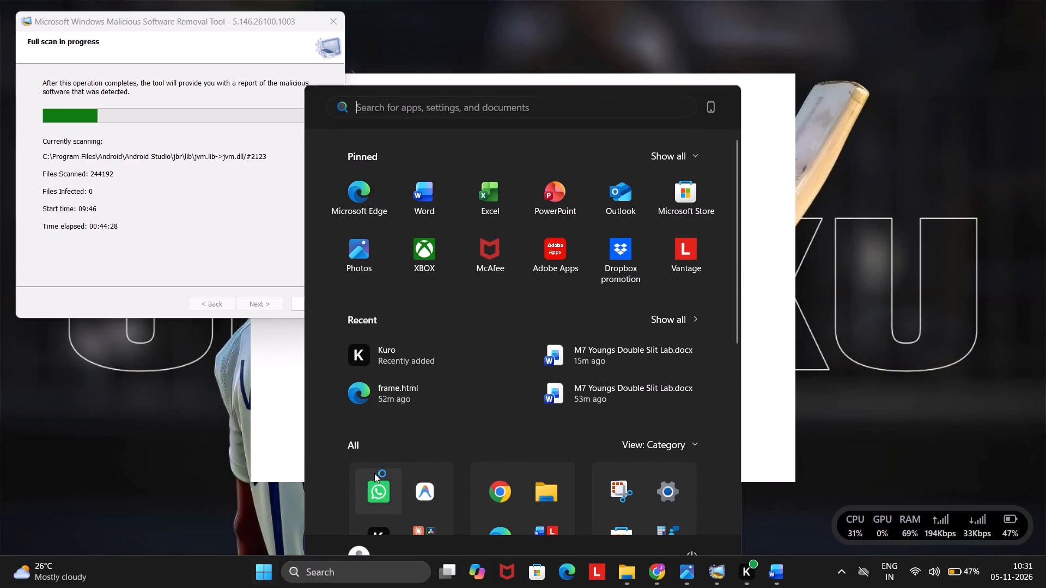
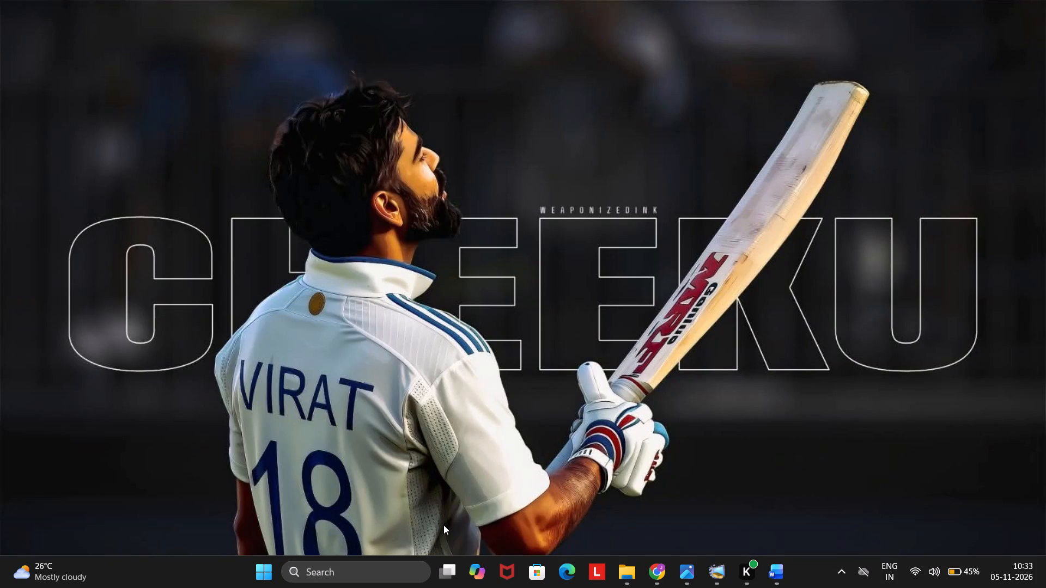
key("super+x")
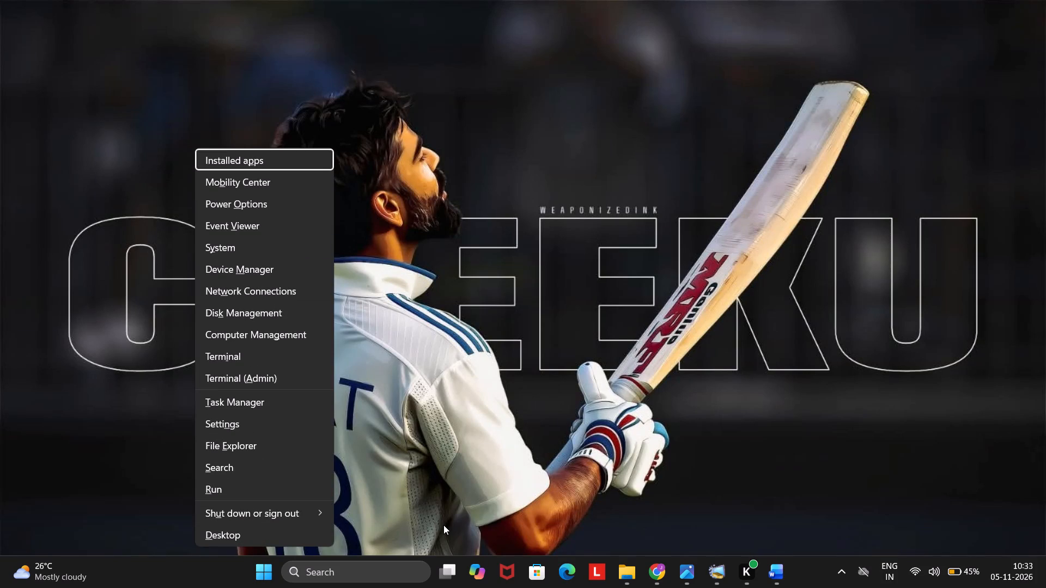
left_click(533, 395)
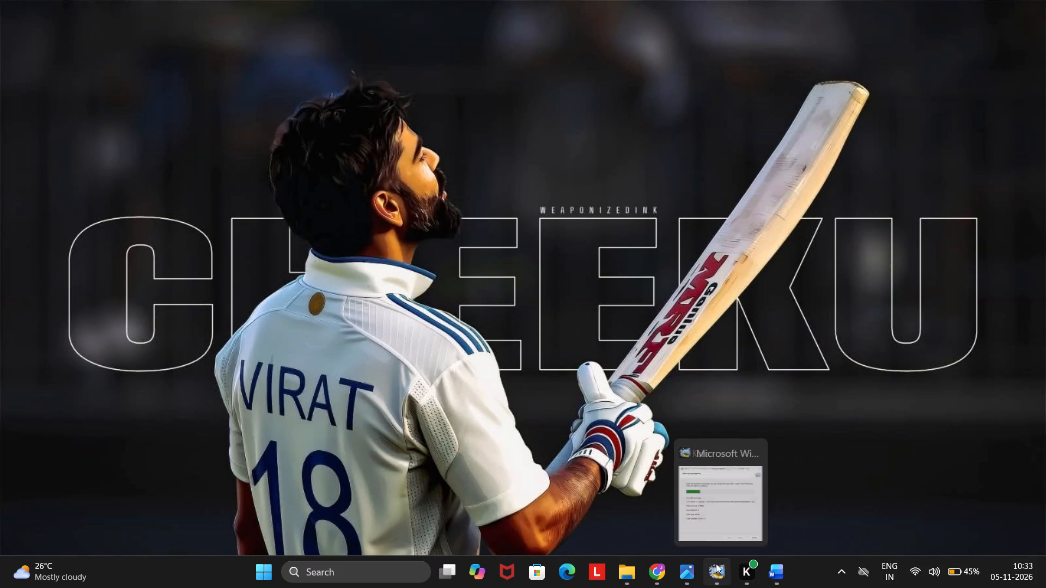
Switch back to the Word lab report and copy the selected viva voce heading and its five questions.
left_click(716, 563)
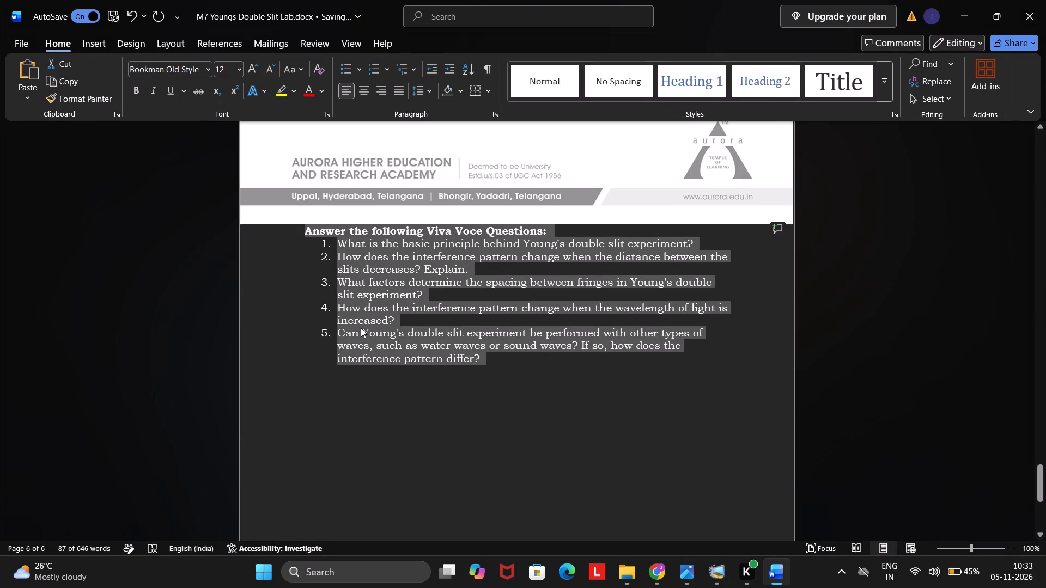
key("ctrl+c")
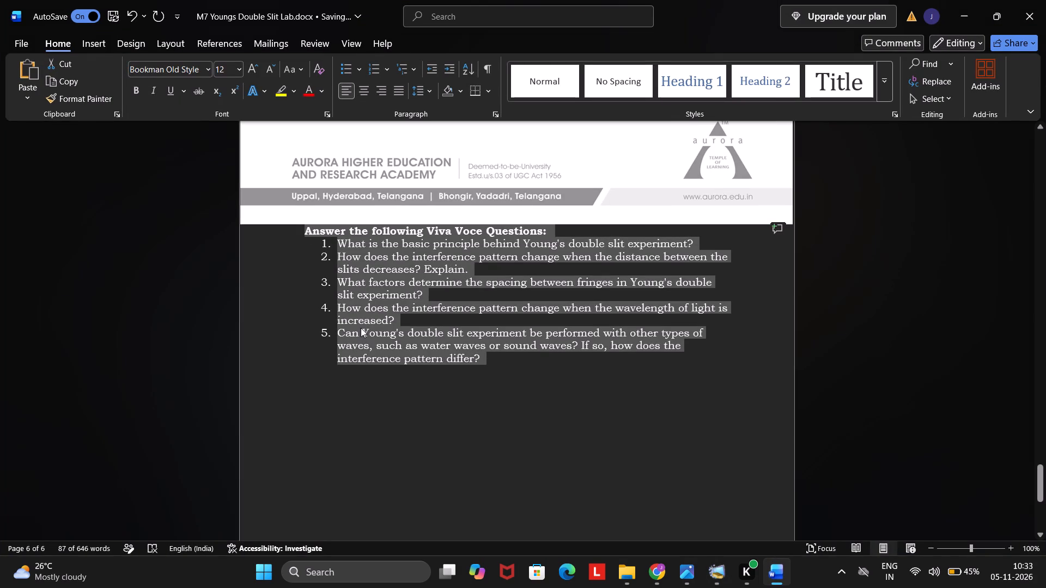
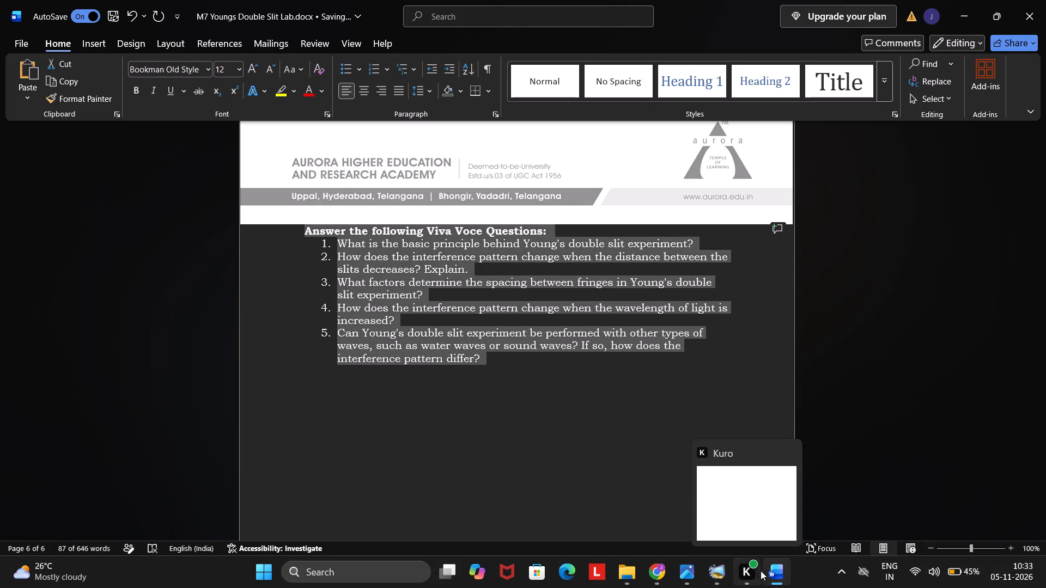
Switch to the Microsoft Windows Malicious Software Removal Tool window to view the running full scan.
left_click(709, 565)
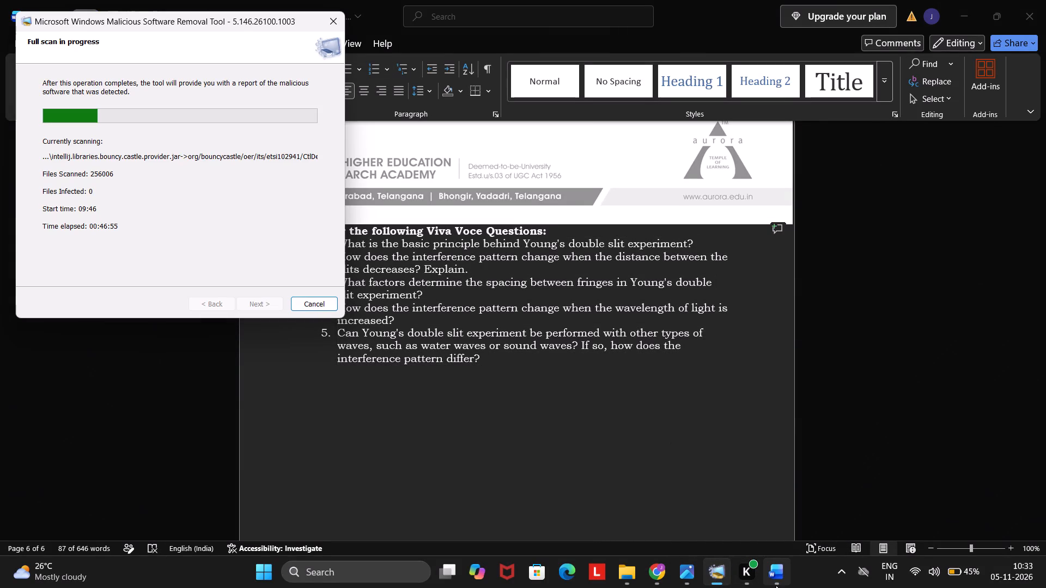
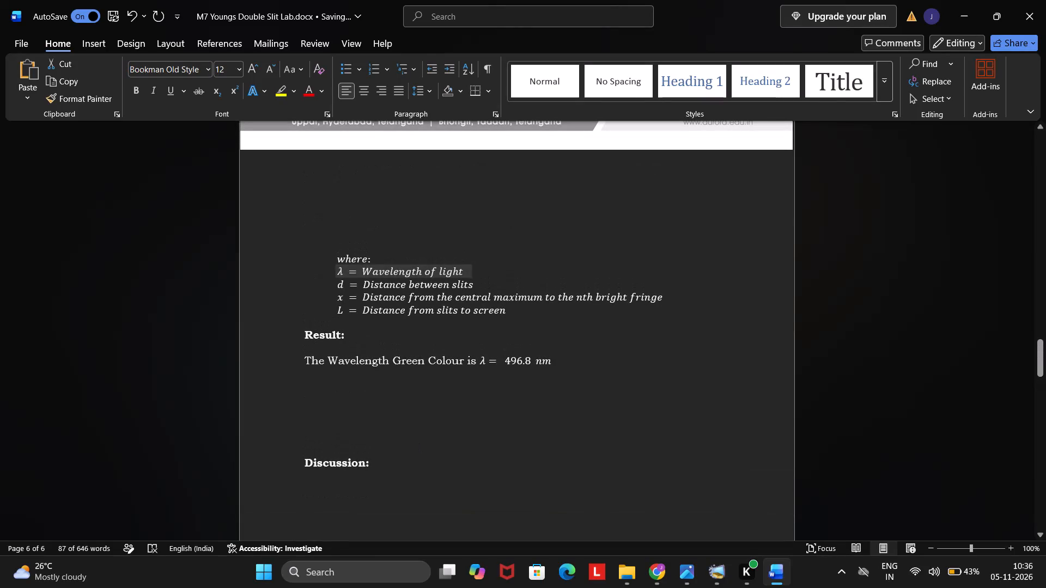
Paste the copied discussion and conclusion text directly after the Discussion heading in the lab report.
key("ctrl+v")
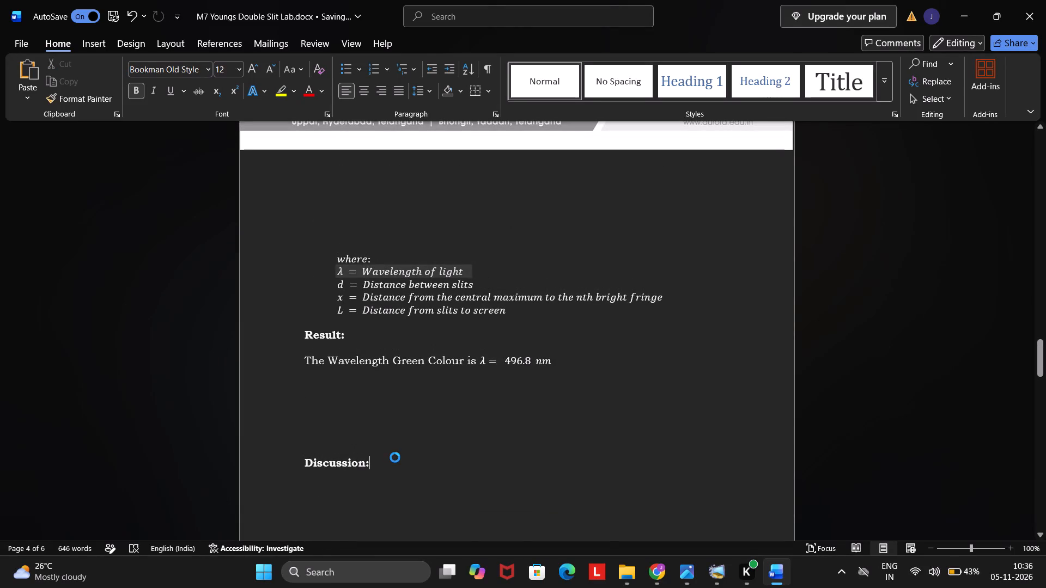
Cut the "2. Conclusion" heading and its paragraph out of the text pasted under Discussion.
scroll(395, 457, "down", 1)
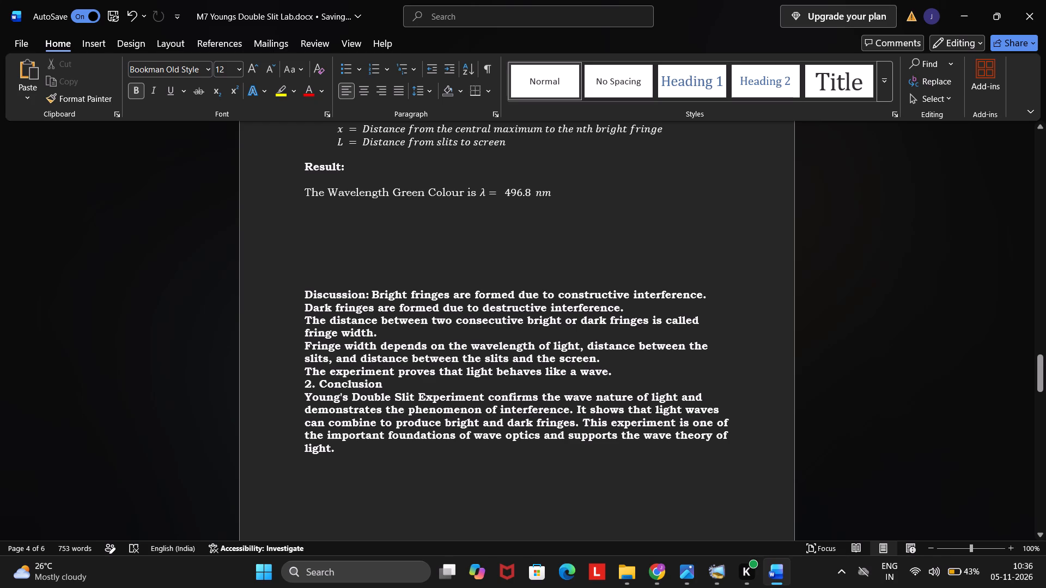
left_click_drag(303, 383, 338, 473)
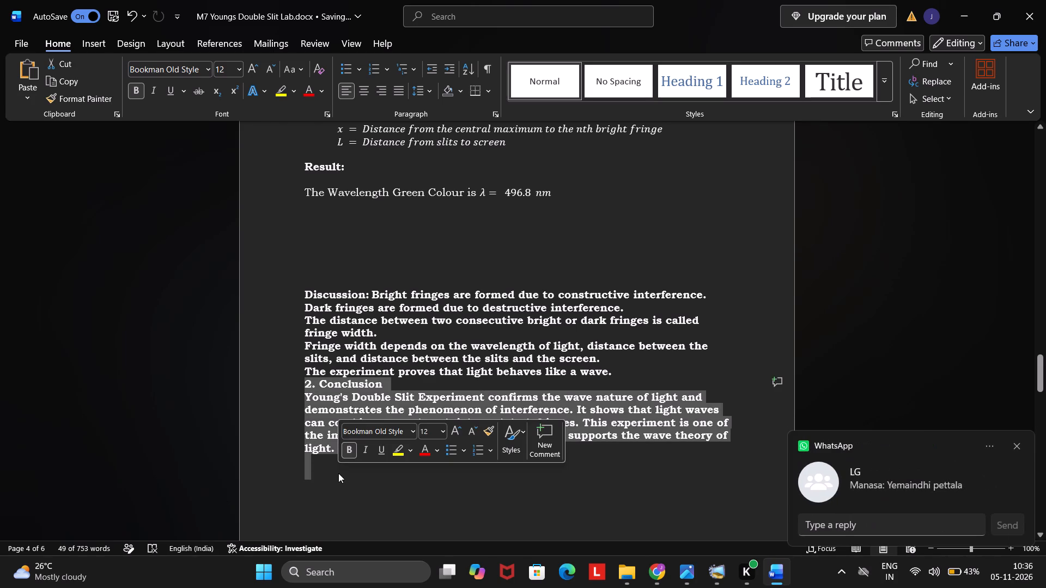
key("ctrl+x")
Move the pasted text below the Discussion heading with one blank line between, and remove the leading space before "Bright fringes".
scroll(338, 473, "down", 1)
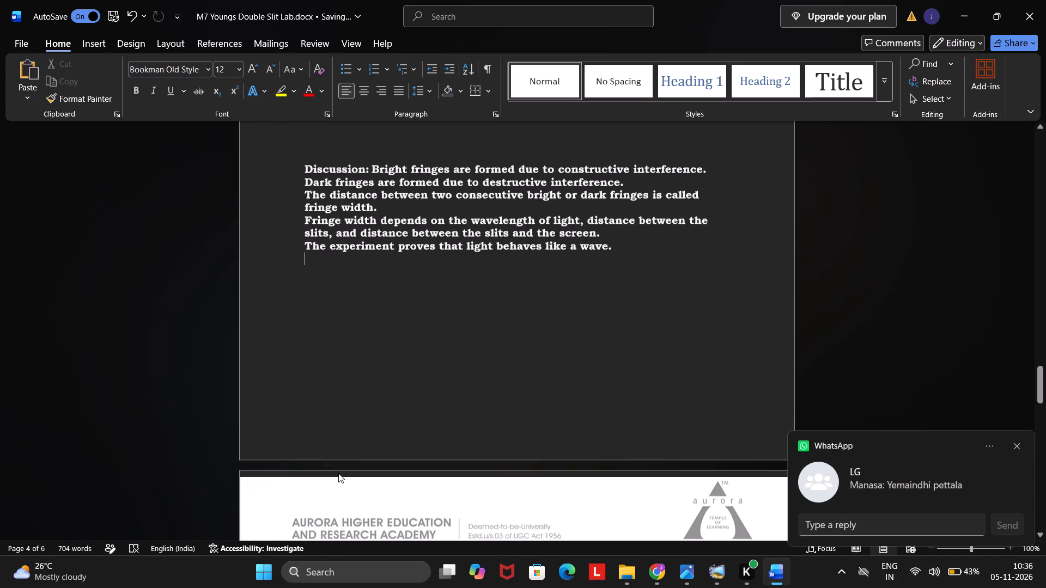
scroll(338, 473, "down", 1)
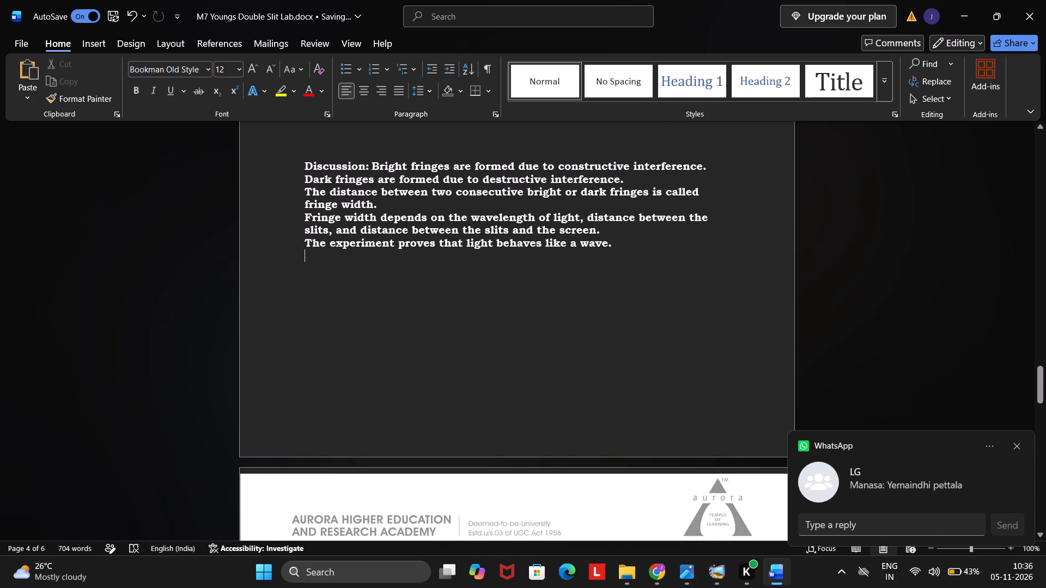
scroll(357, 189, "up", 1)
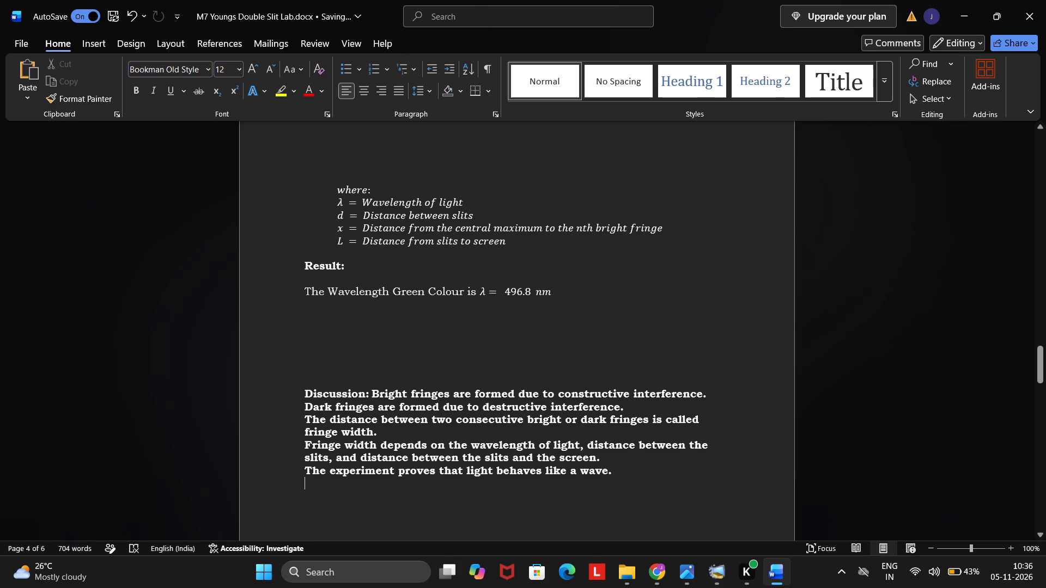
left_click(369, 397)
key("Return")
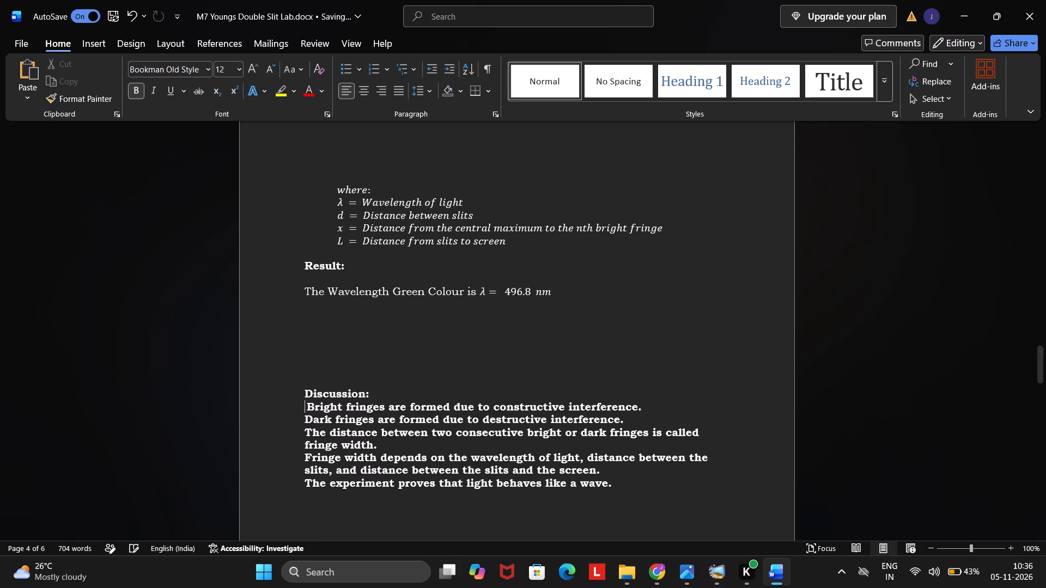
key("Return")
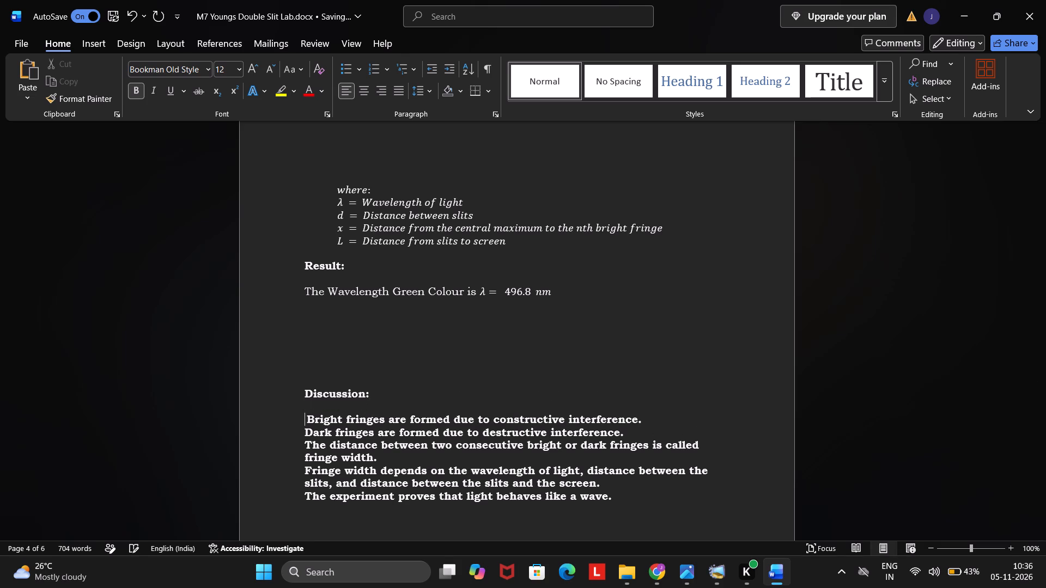
key("BackSpace")
key("Return")
key("Right")
key("Right")
key("Left")
key("Left")
key("Right")
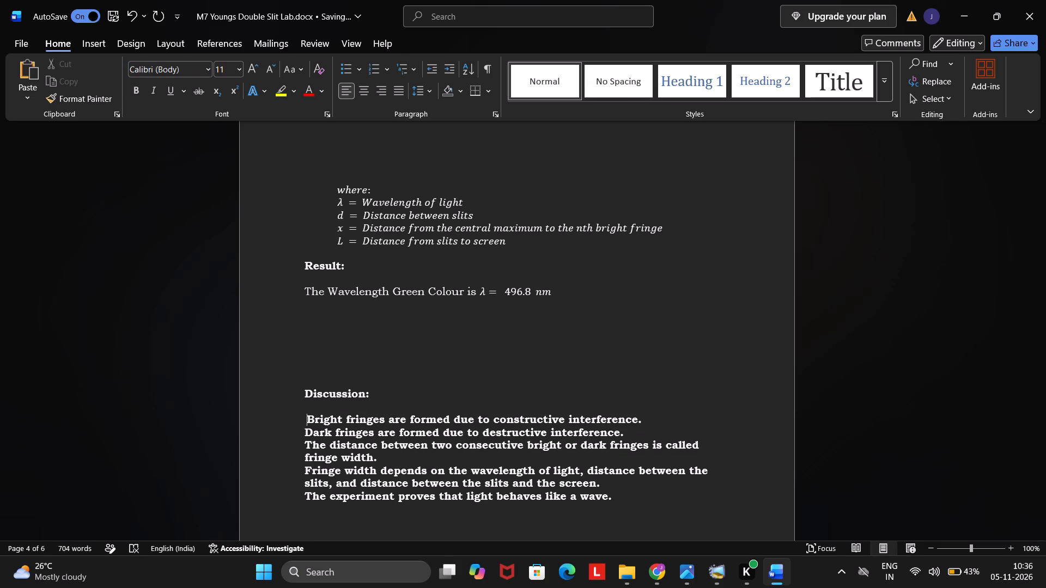
key("BackSpace")
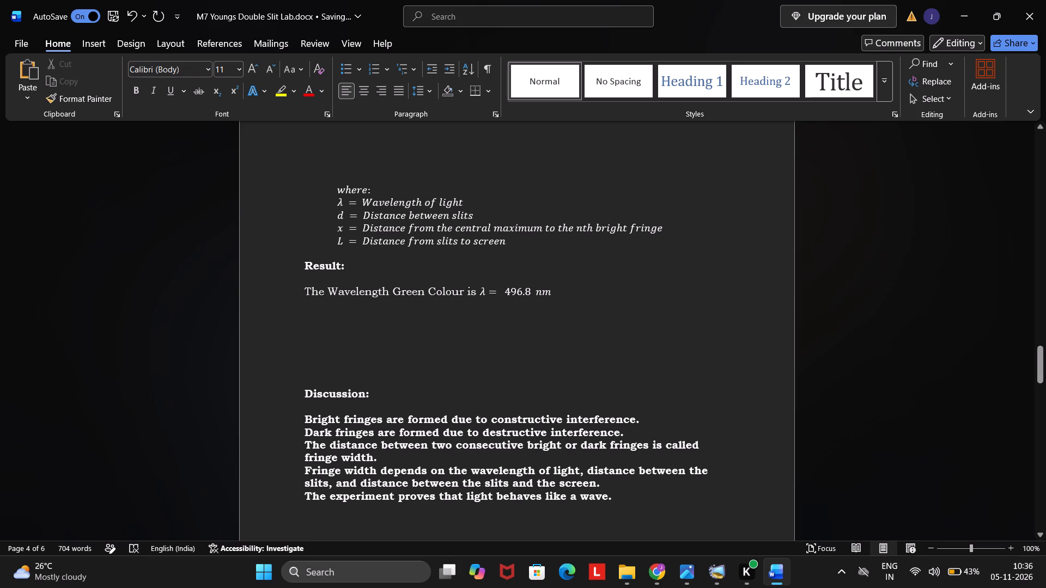
Go to the Conclusion heading on page 5 to place the cut conclusion text there.
scroll(487, 475, "down", 2)
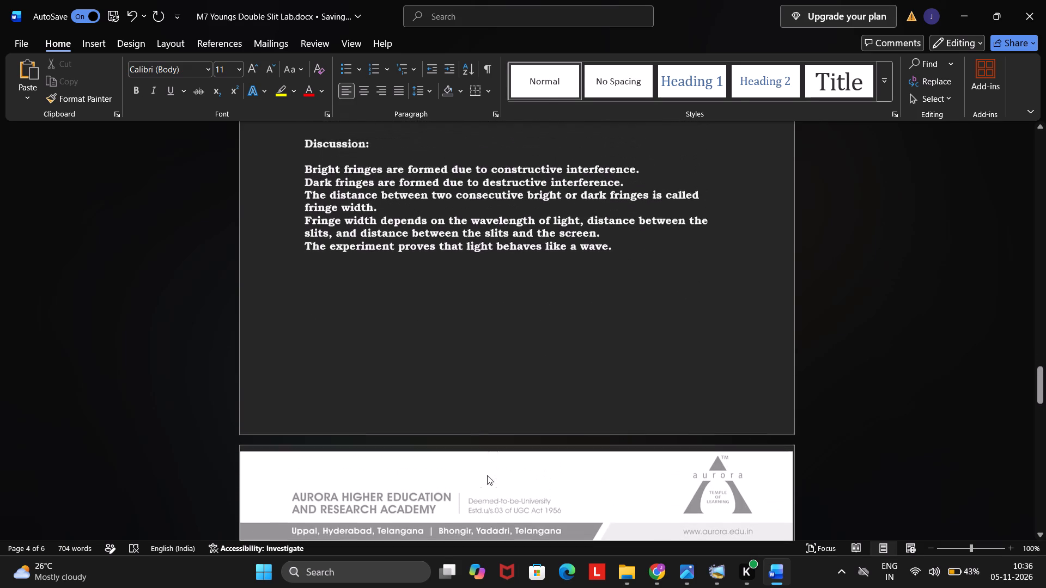
scroll(487, 475, "down", 4)
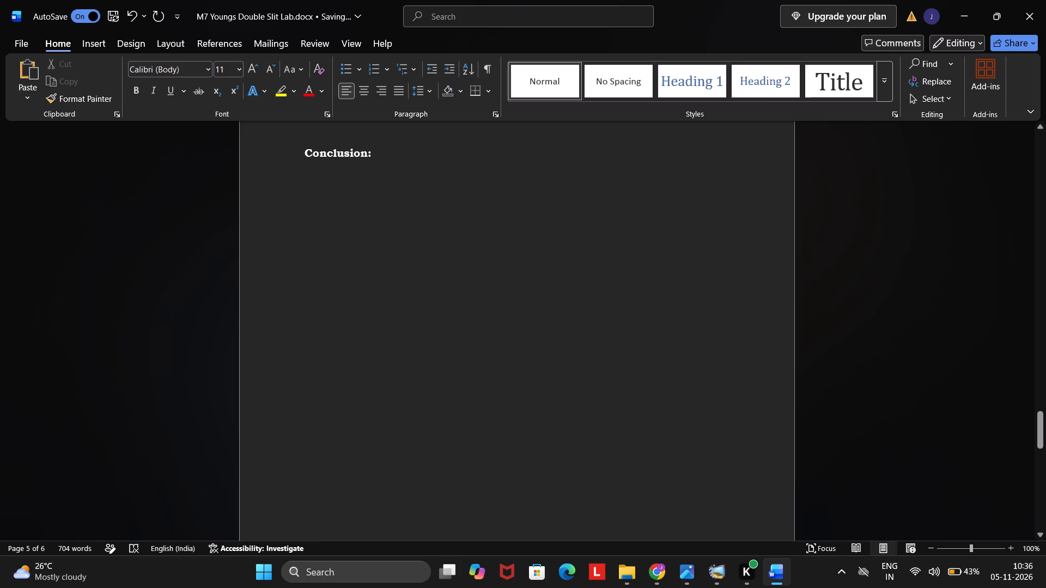
Look through the lab report from the experimental setup and wavelength calculations to the viva voce questions on the last page.
scroll(487, 475, "up", 13)
scroll(487, 475, "down", 3)
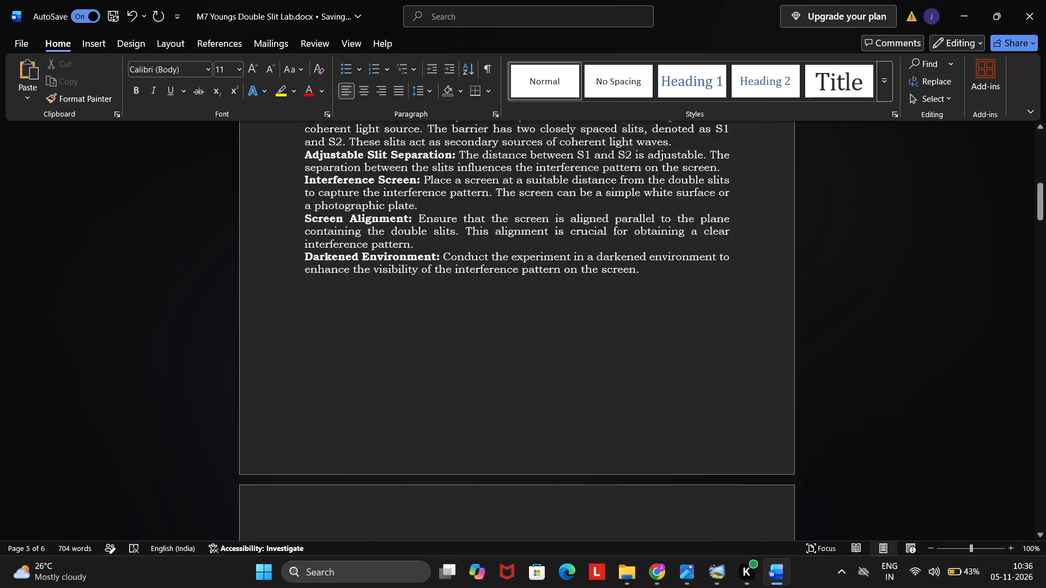
scroll(487, 475, "down", 6)
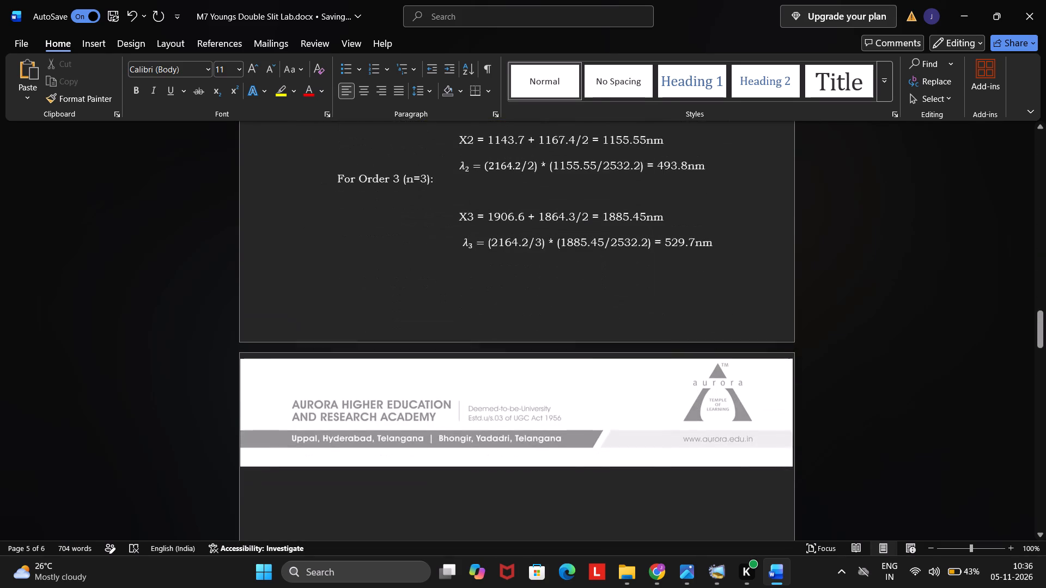
scroll(487, 475, "down", 5)
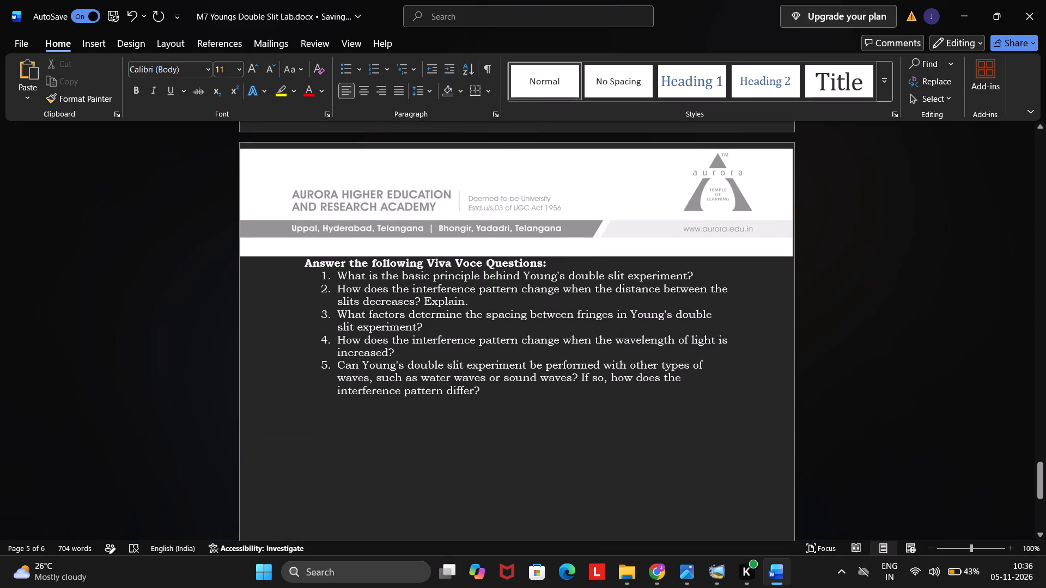
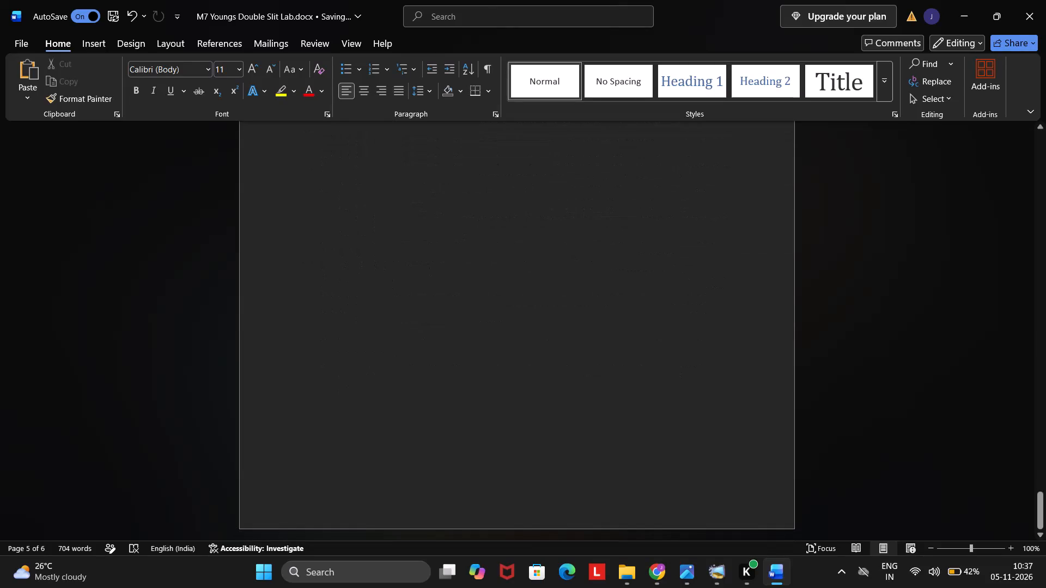
Delete the "Conclusion:" heading at the start of the page following the discussion section.
scroll(401, 473, "right", 1)
scroll(401, 473, "up", 4)
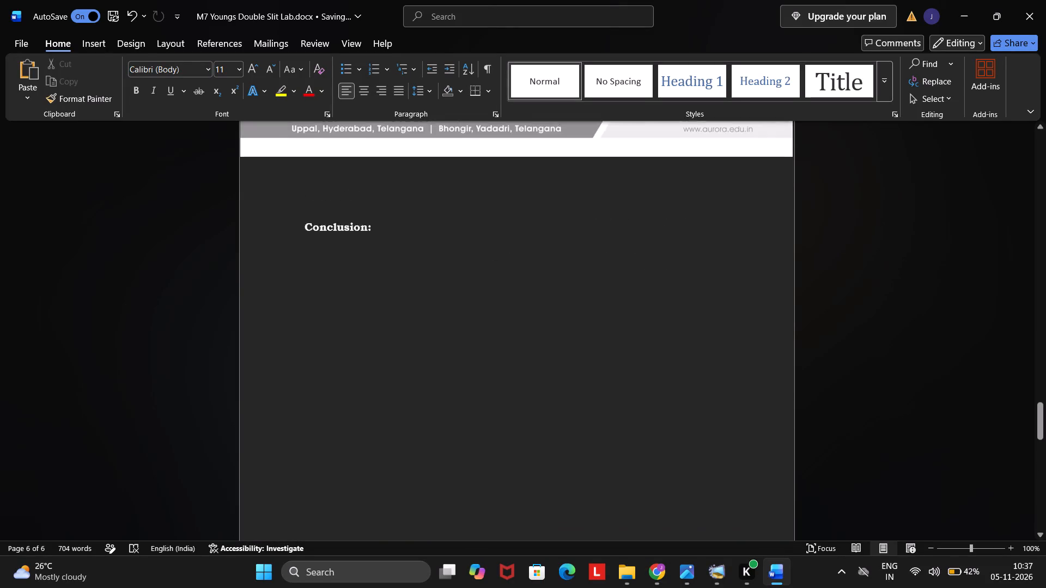
scroll(401, 473, "up", 2)
scroll(401, 473, "down", 3)
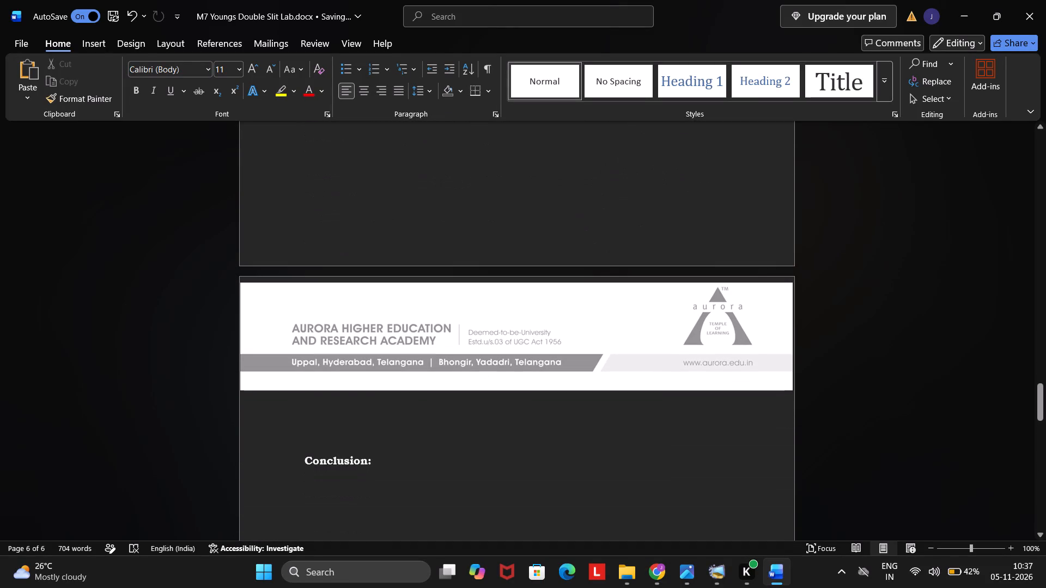
left_click(379, 469)
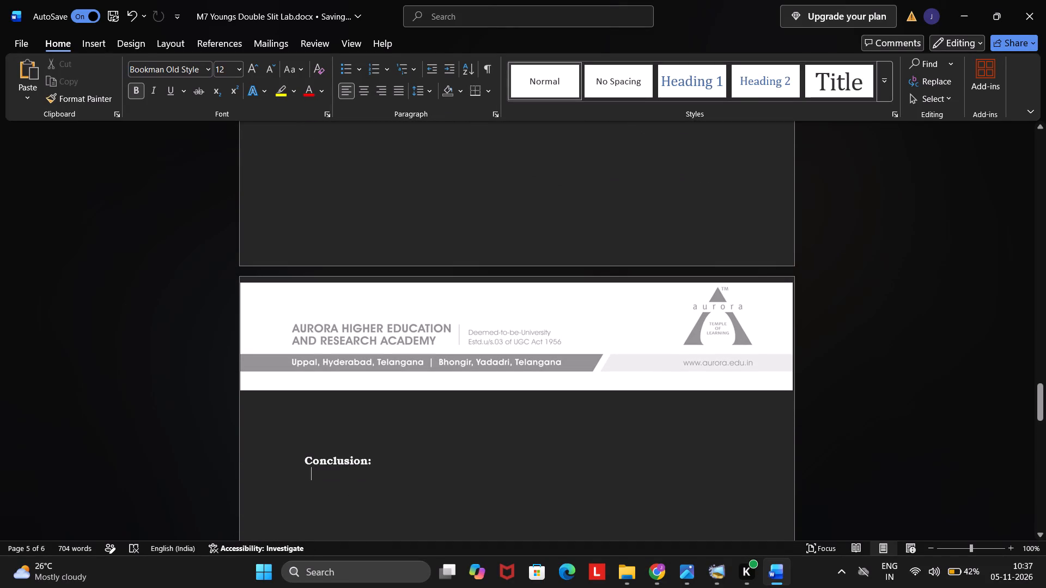
left_click_drag(305, 460, 386, 467)
key("BackSpace")
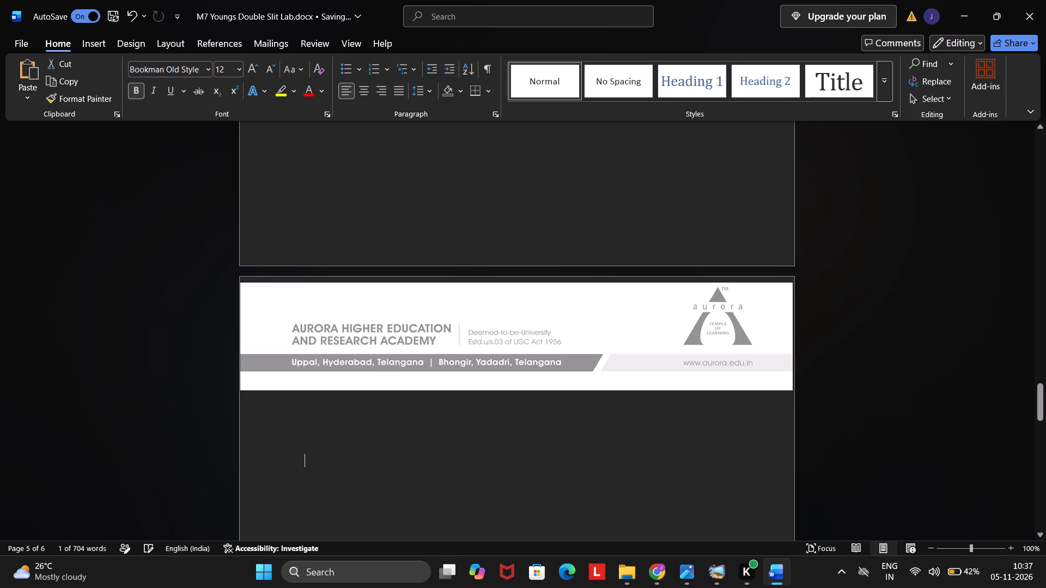
Add blank lines after the last discussion sentence and paste the copied conclusion paragraph about bright and dark fringes there.
scroll(386, 467, "down", 4)
scroll(386, 467, "up", 6)
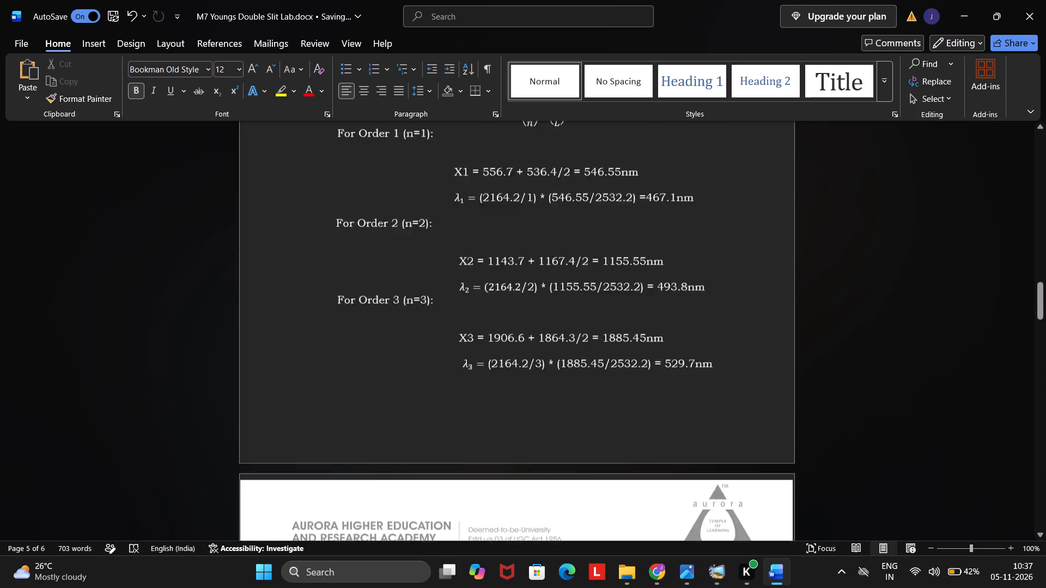
scroll(427, 284, "down", 5)
scroll(427, 284, "up", 1)
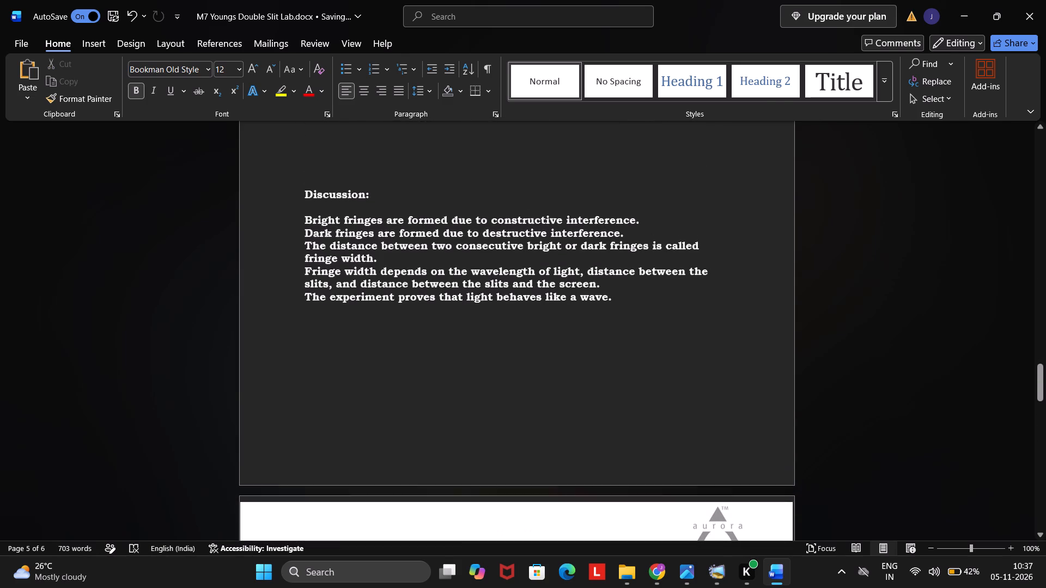
left_click(628, 293)
key("Return")
key("Return")
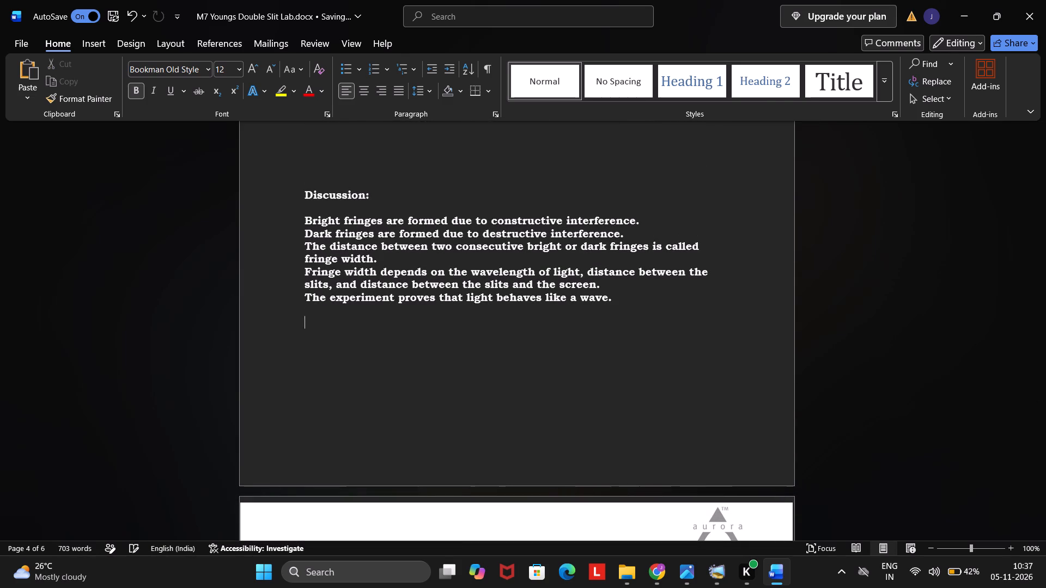
key("Return")
key("Return")
key("ctrl+v")
key("ctrl+space")
scroll(628, 293, "down", 2)
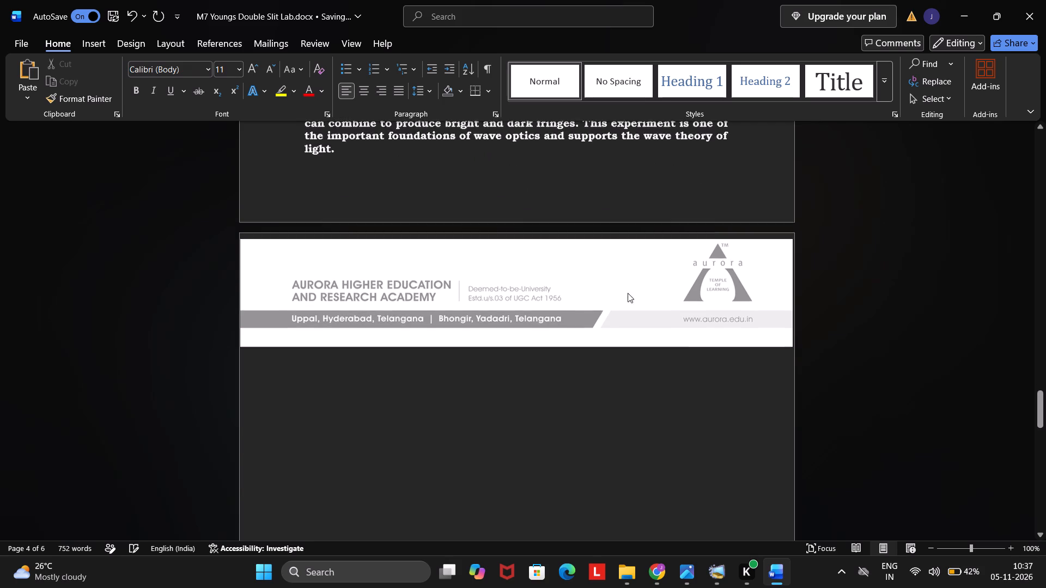
Remove the blank lines above the "Answer the following Viva Voce Questions:" heading so it moves up directly below the page header.
scroll(628, 293, "down", 5)
scroll(628, 293, "up", 4)
right_click(628, 293)
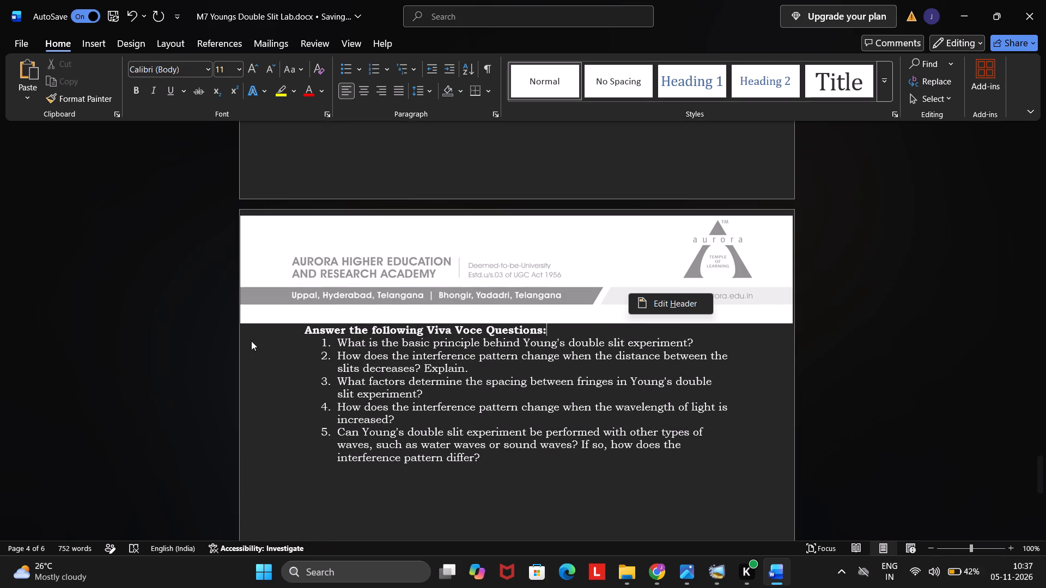
left_click(299, 329)
left_click(299, 329)
key("BackSpace")
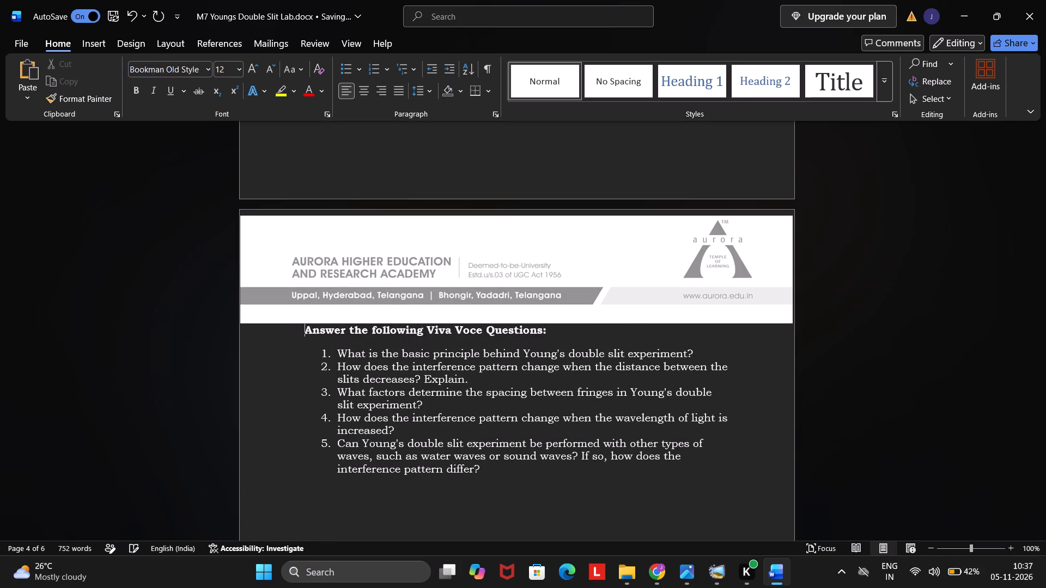
key("BackSpace")
scroll(299, 329, "up", 3)
scroll(299, 329, "right", 1)
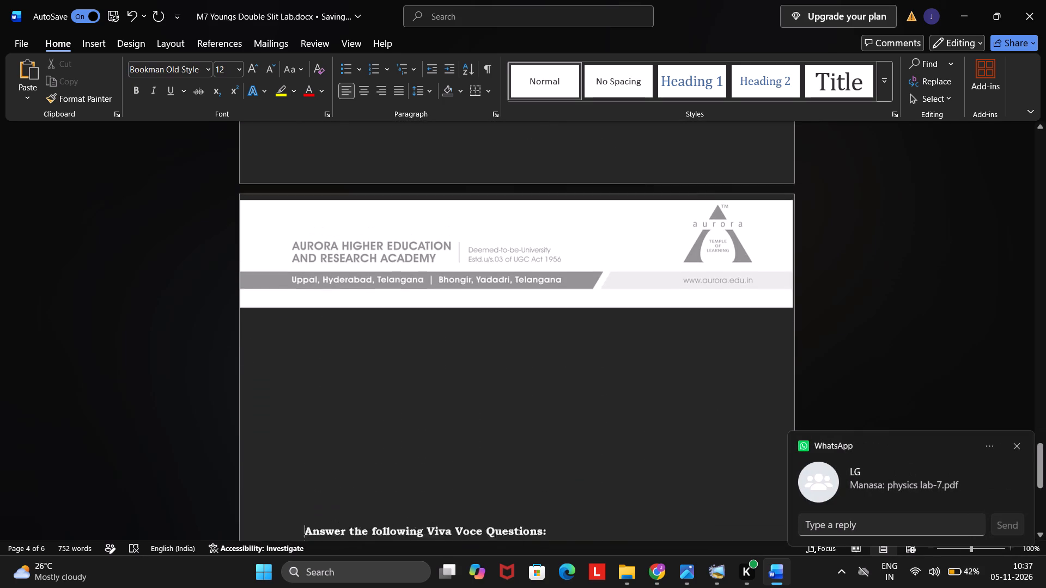
scroll(299, 329, "right", 1)
key("BackSpace")
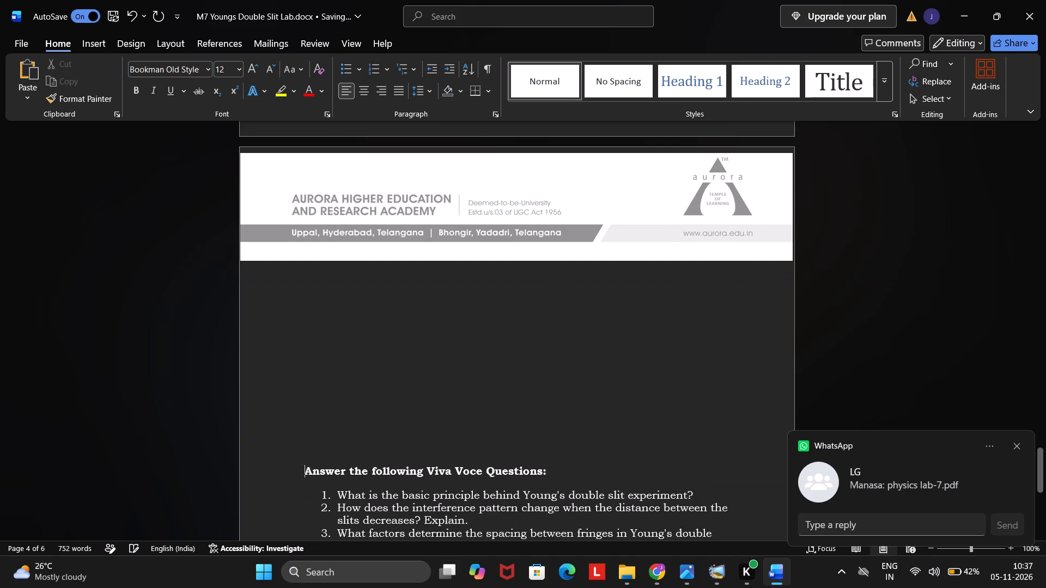
key("BackSpace")
key("BackSpace")
key("BackSpace")
key("BackSpace")
key("BackSpace")
key("BackSpace")
key("BackSpace")
key("BackSpace")
key("BackSpace")
key("BackSpace")
key("BackSpace")
key("BackSpace")
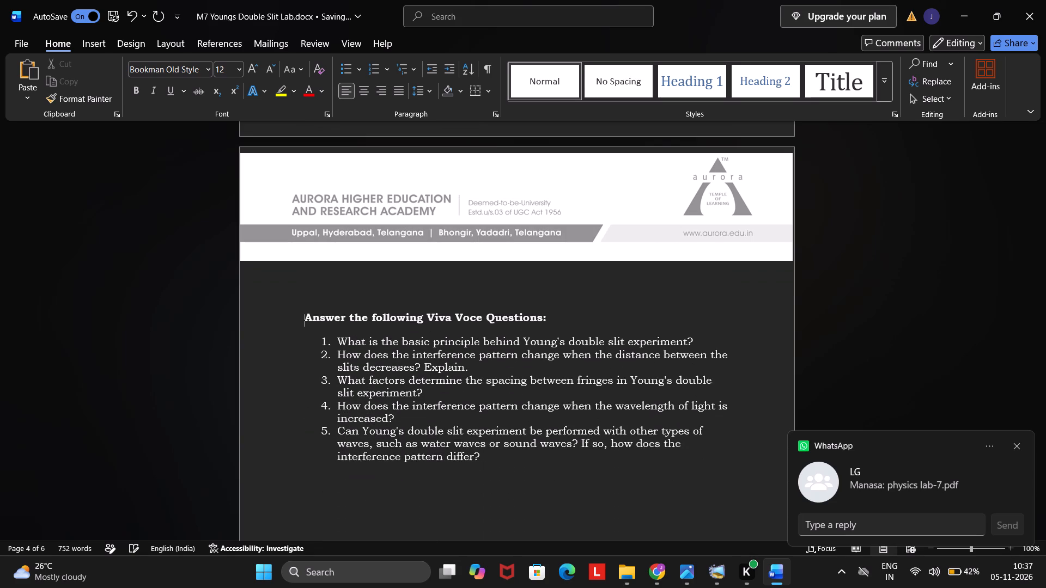
key("BackSpace")
key("BackSpace")
key("BackSpace")
key("BackSpace")
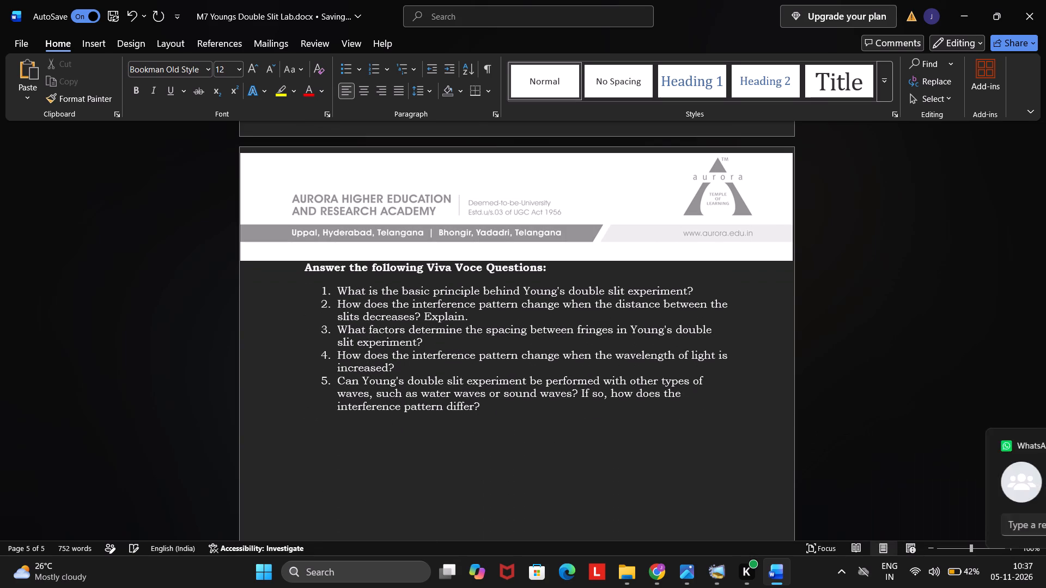
scroll(401, 388, "down", 1)
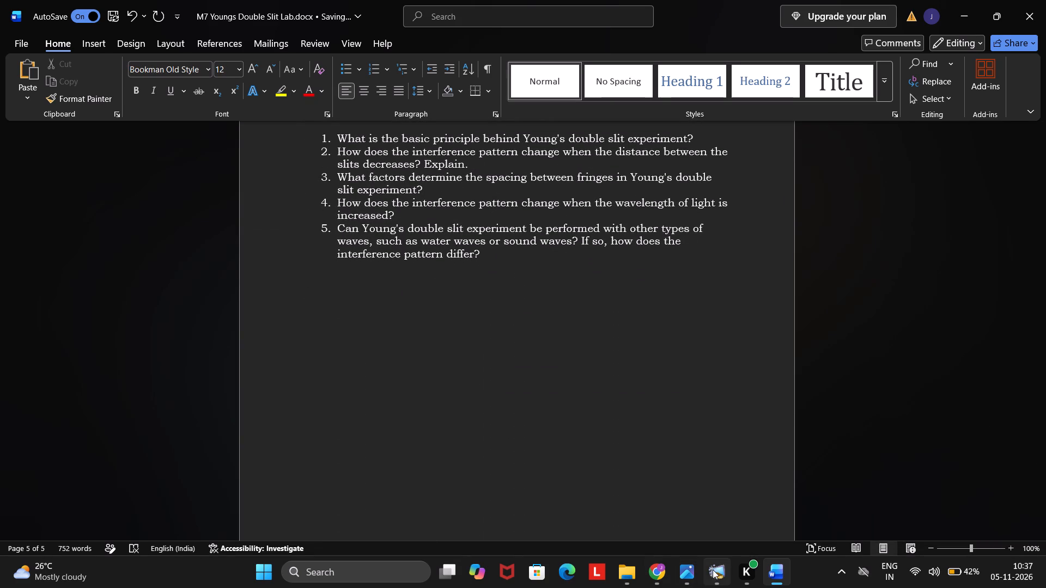
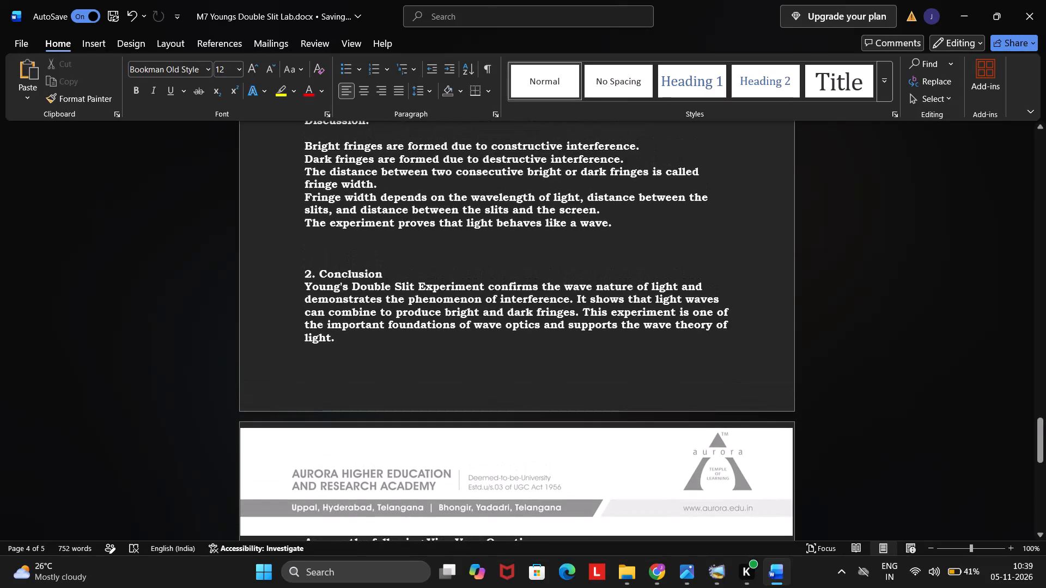
Replace the existing Discussion and Conclusion sections below the Result with the copied Discussion paragraph about the interference pattern from the clipboard history.
scroll(321, 189, "up", 1)
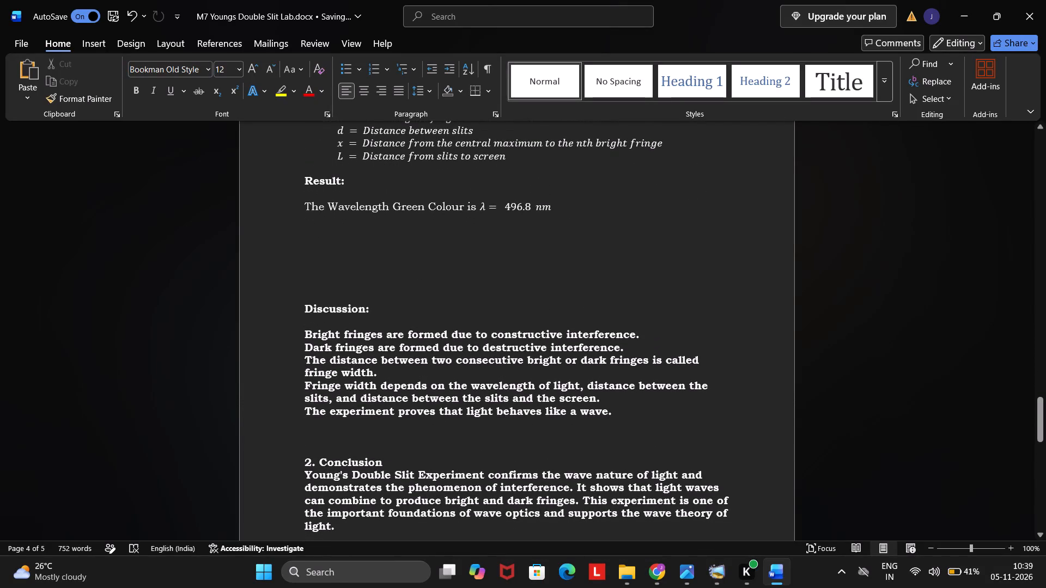
left_click_drag(302, 305, 397, 405)
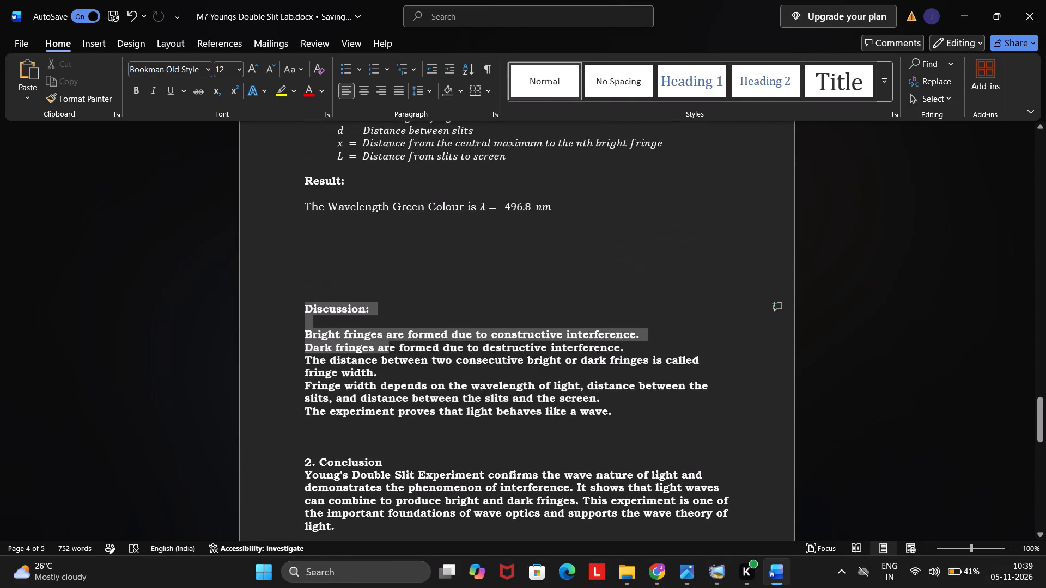
left_click_drag(397, 405, 391, 343)
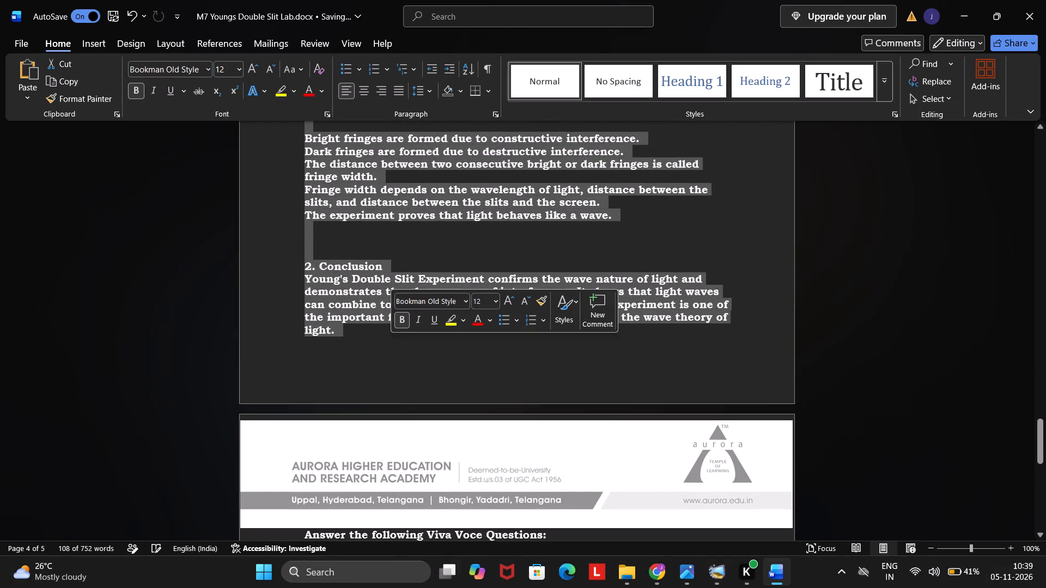
key("BackSpace")
key("super+v")
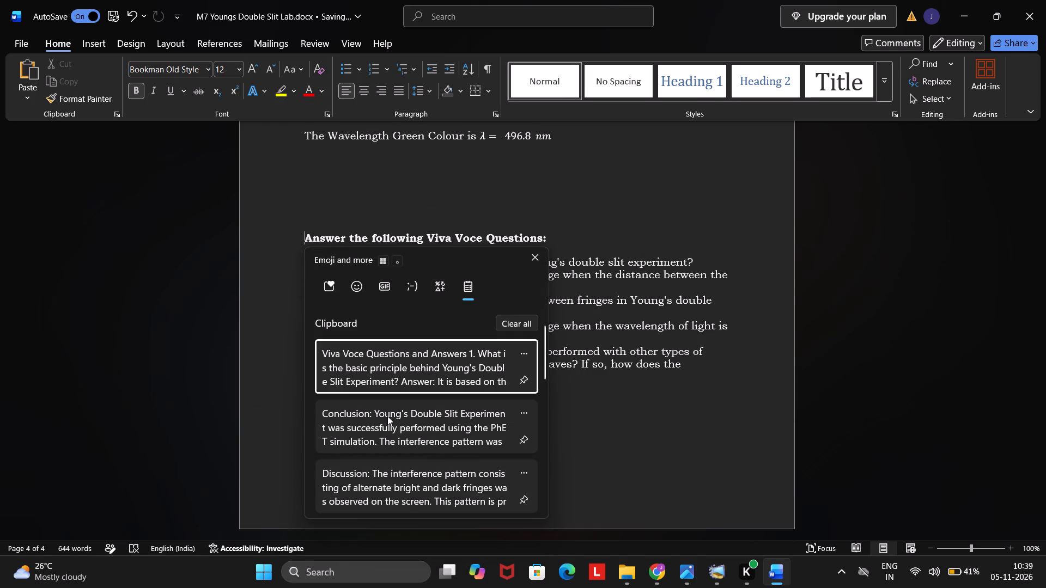
scroll(387, 416, "down", 1)
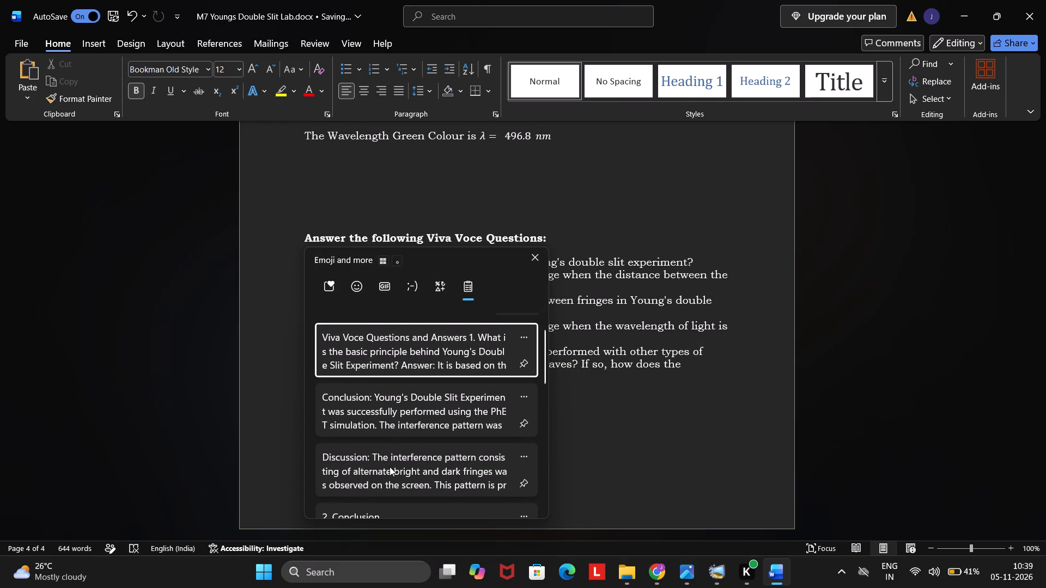
left_click(390, 467)
key("ctrl+v")
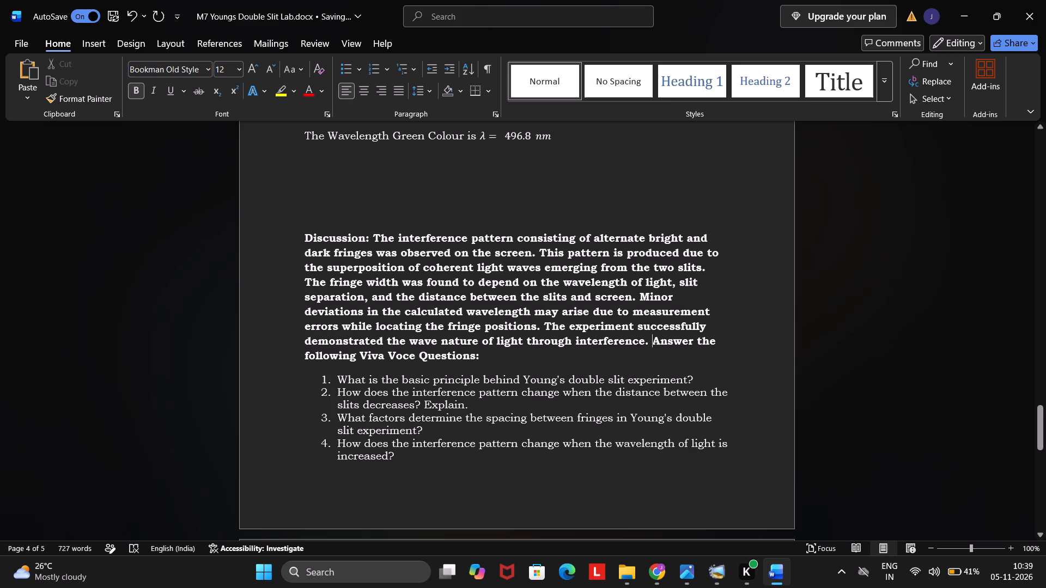
Split the "Answer the following Viva Voce Questions:" heading off the Discussion paragraph and add blank lines between them.
key("Return")
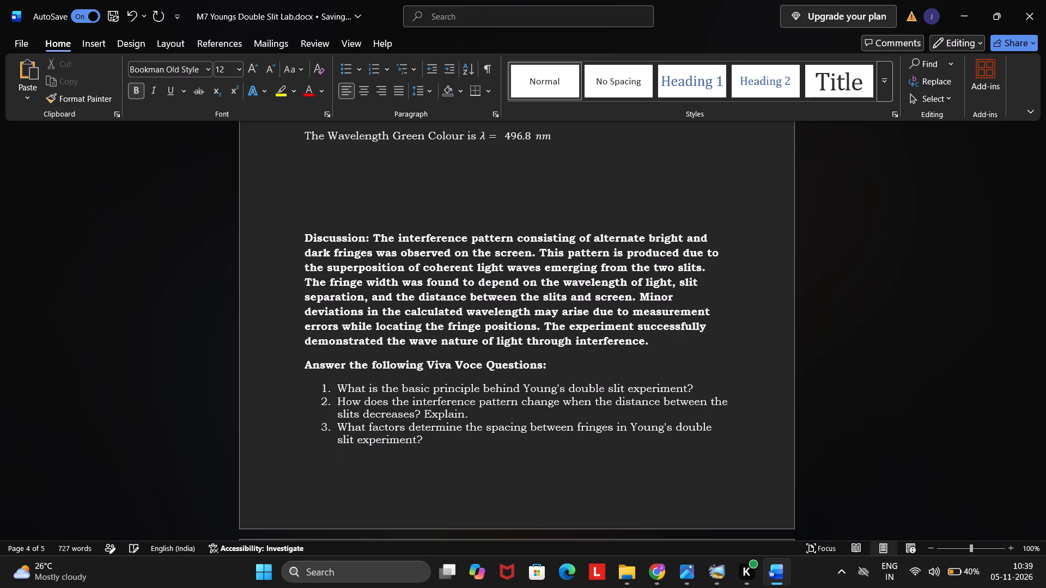
left_click(672, 343)
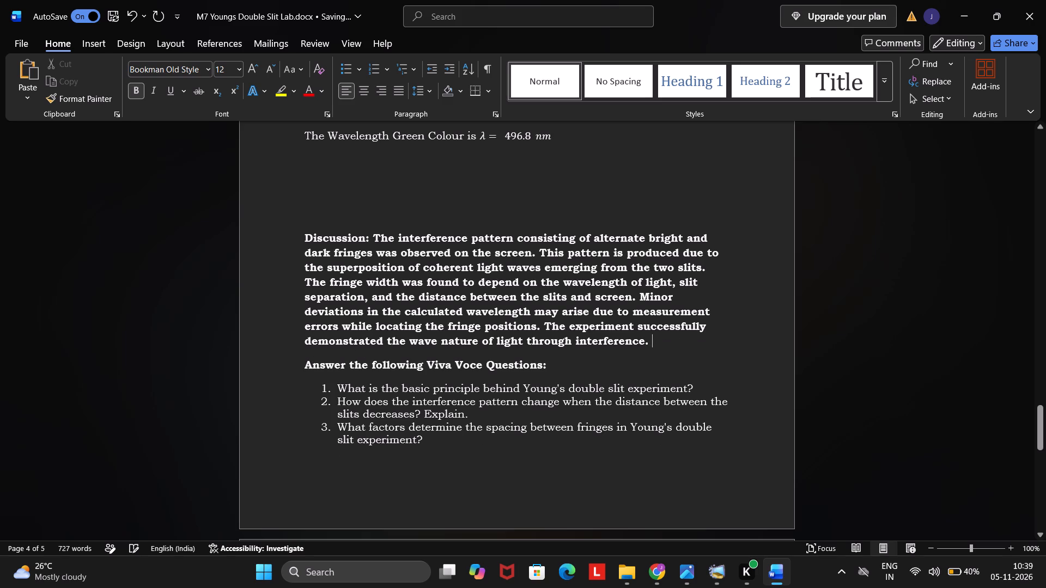
key("Return")
key("Return")
key("Return")
key("Return")
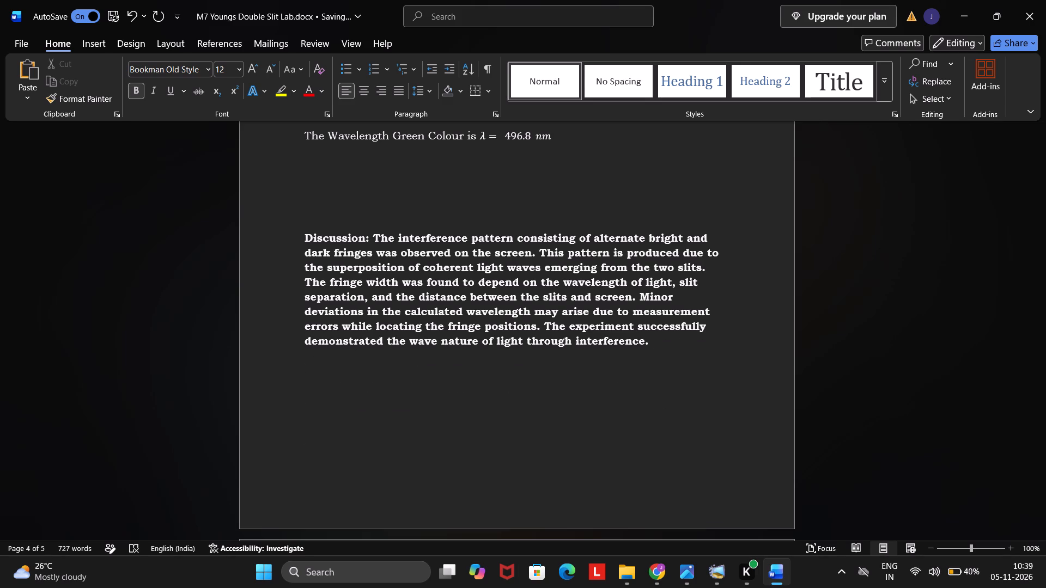
Remove surplus blank space above the Discussion paragraph.
left_click(295, 237)
left_click(297, 235)
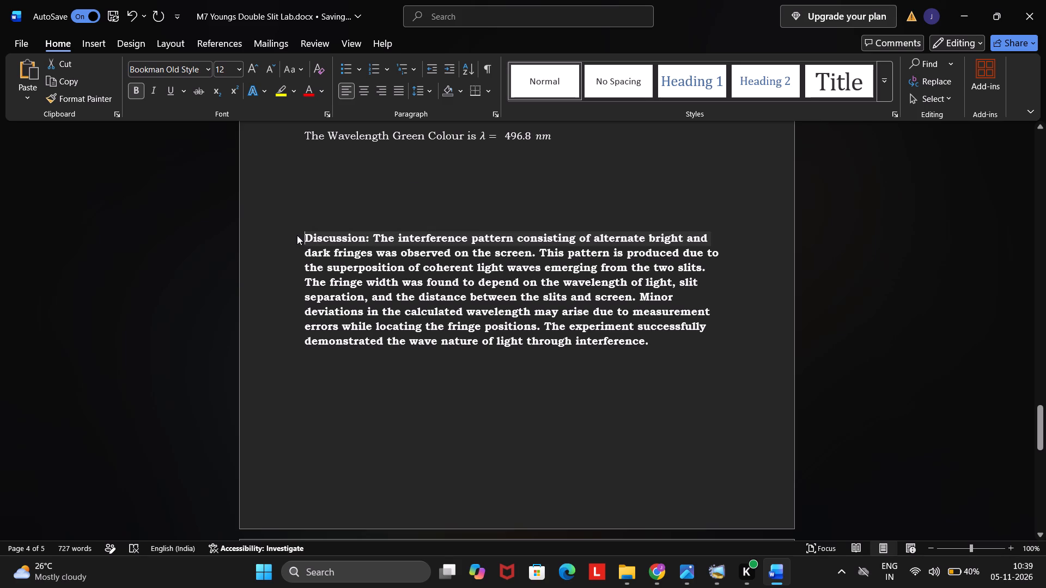
key("BackSpace")
key("BackSpace")
key("BackSpace")
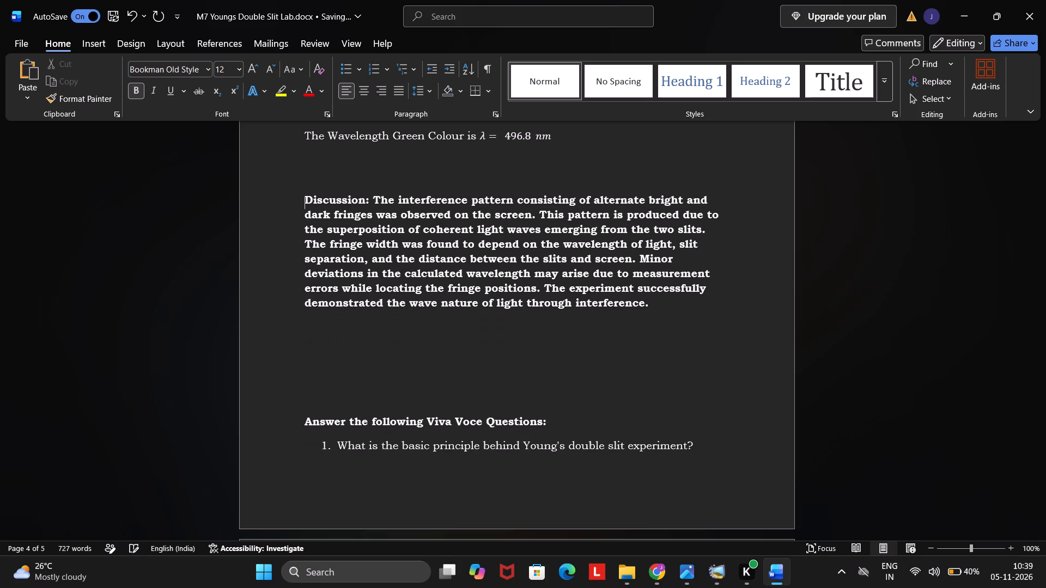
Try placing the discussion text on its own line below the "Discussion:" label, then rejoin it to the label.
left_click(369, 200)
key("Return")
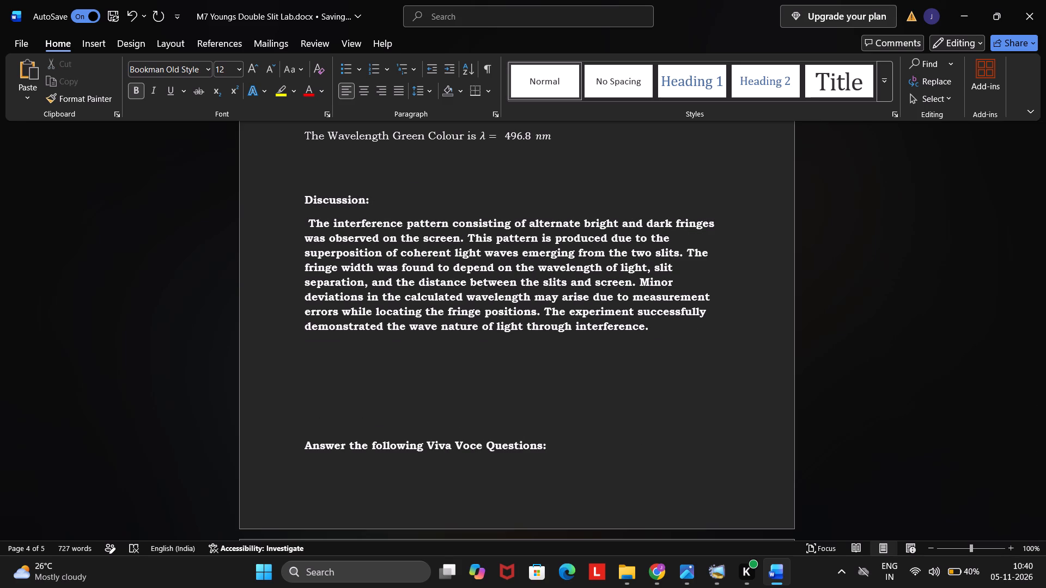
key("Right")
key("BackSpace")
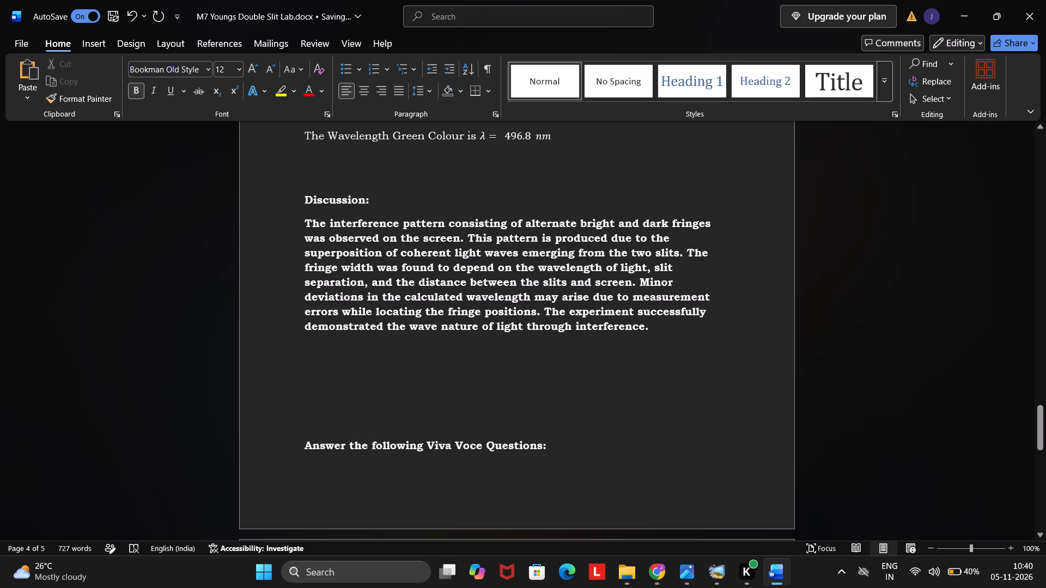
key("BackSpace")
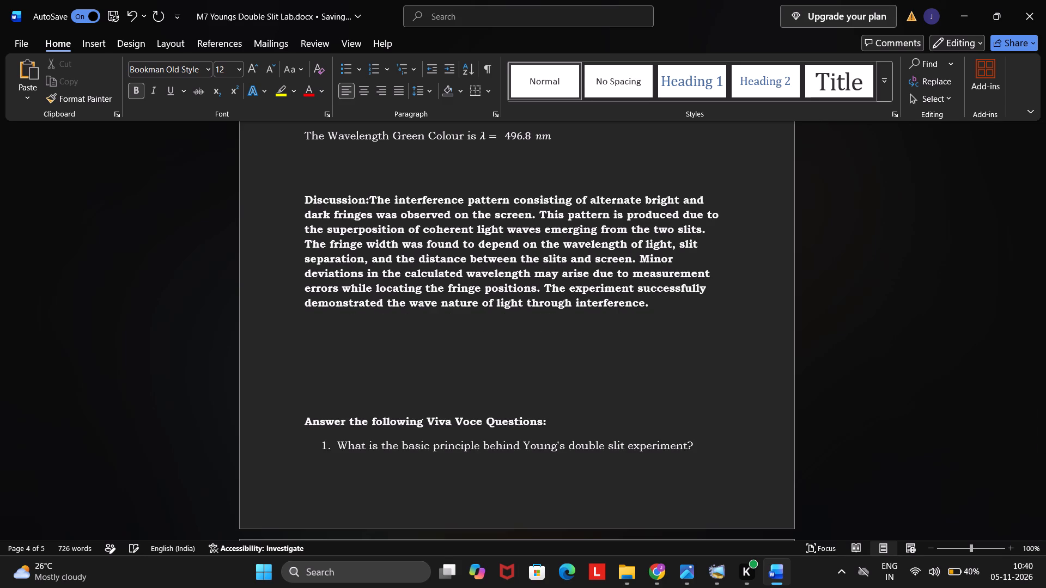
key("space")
Insert blank lines below the Discussion paragraph and paste the copied Conclusion paragraph from the clipboard history there.
left_click(674, 294)
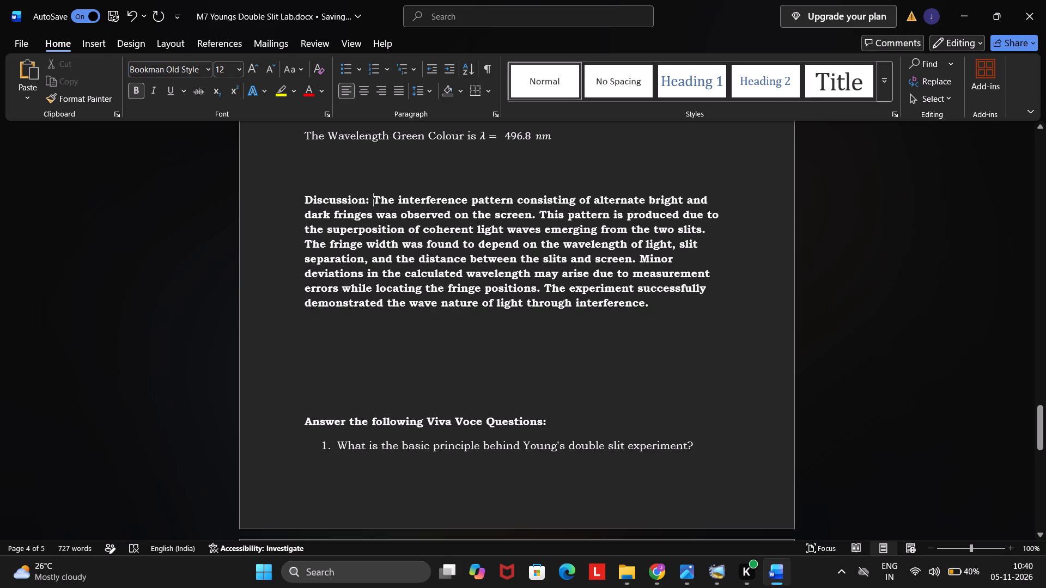
left_click(661, 304)
key("Return")
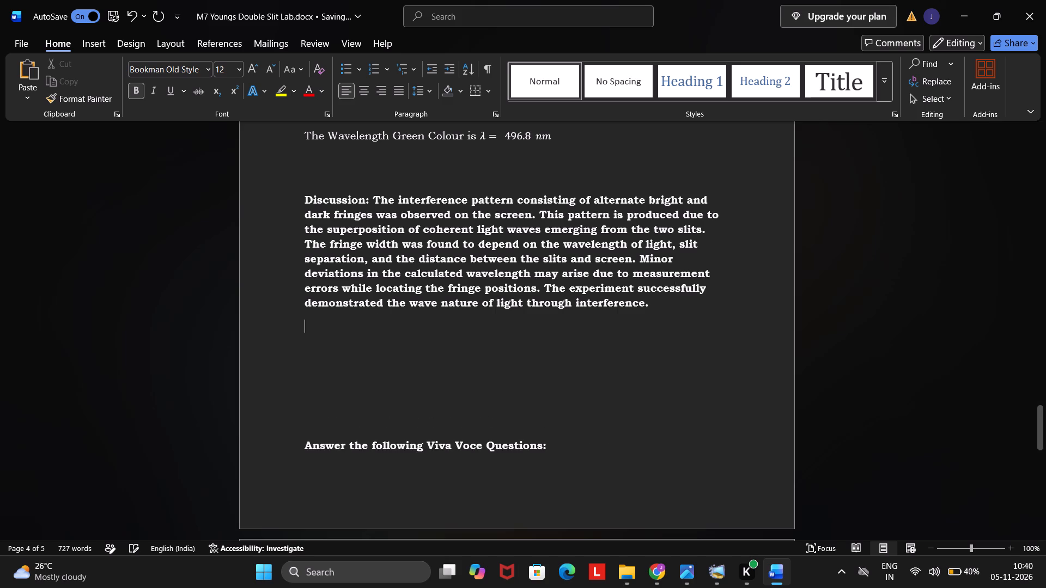
key("Return")
key("Return")
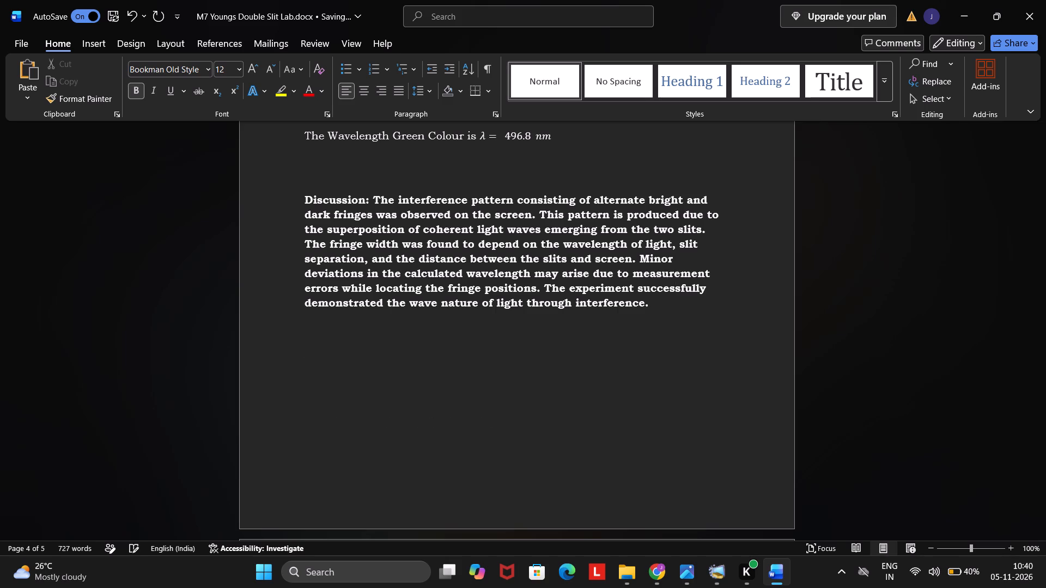
key("Return")
key("super+v")
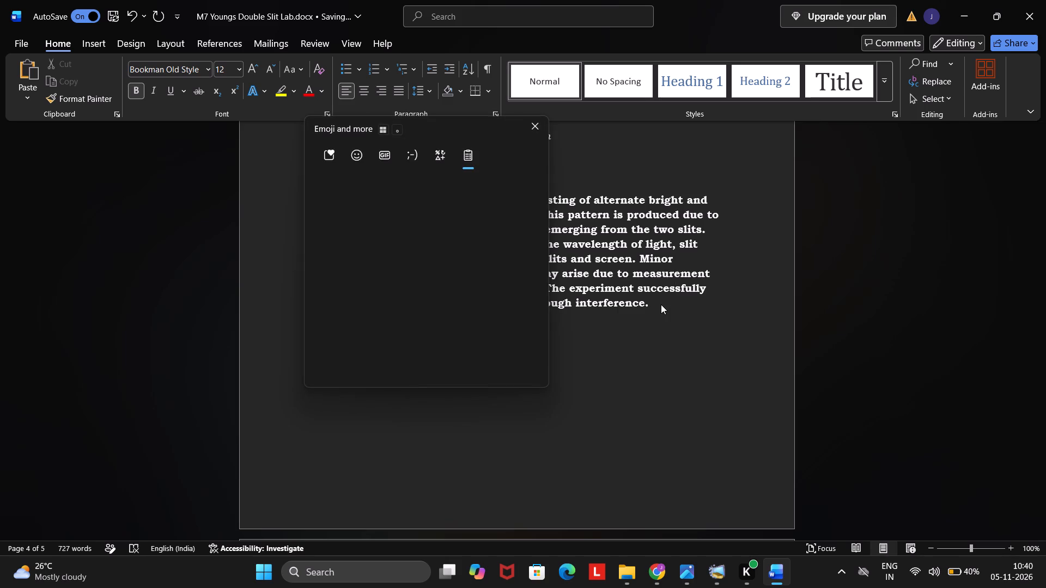
left_click(459, 293)
key("ctrl+v")
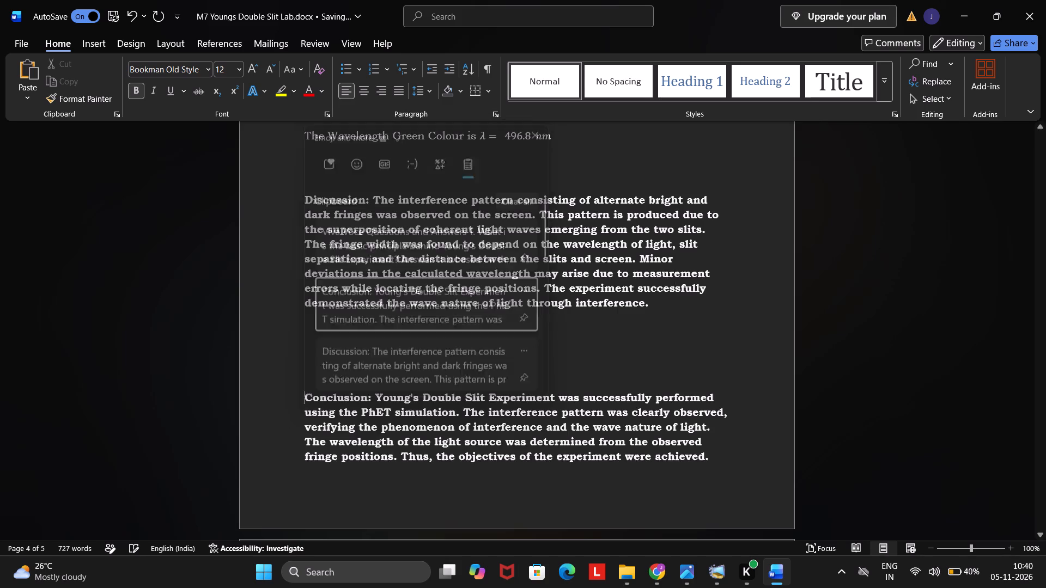
Delete the blank lines above the viva voce questions heading on the last page.
scroll(459, 293, "down", 2)
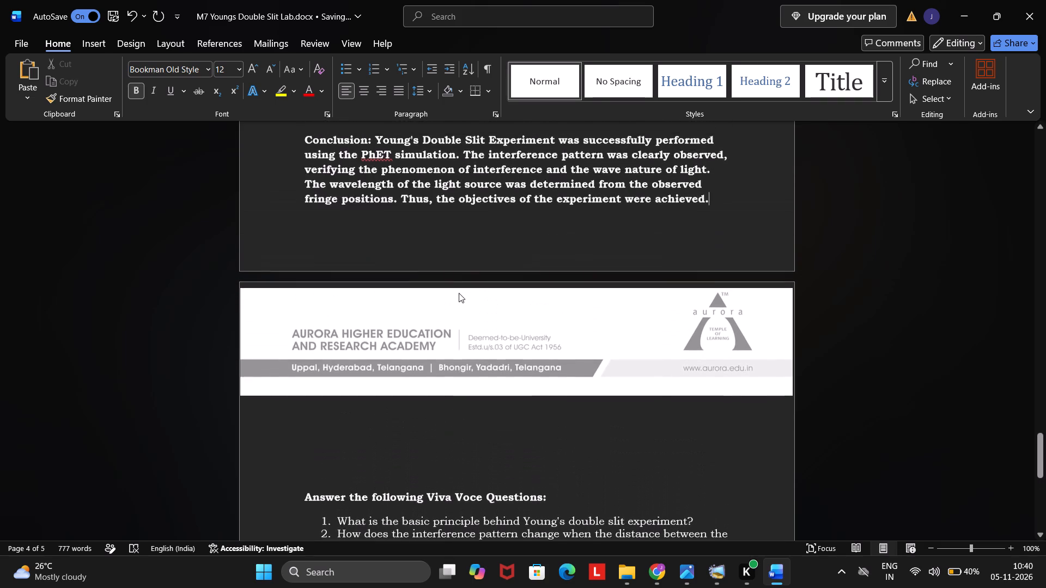
scroll(459, 293, "down", 1)
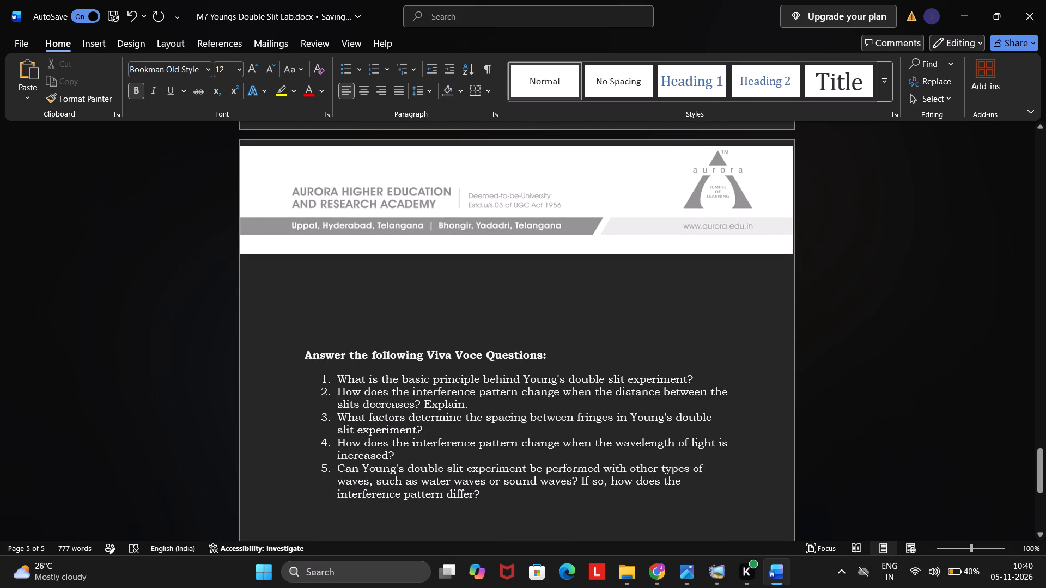
left_click(298, 350)
key("BackSpace")
key("BackSpace")
key("BackSpace")
key("BackSpace")
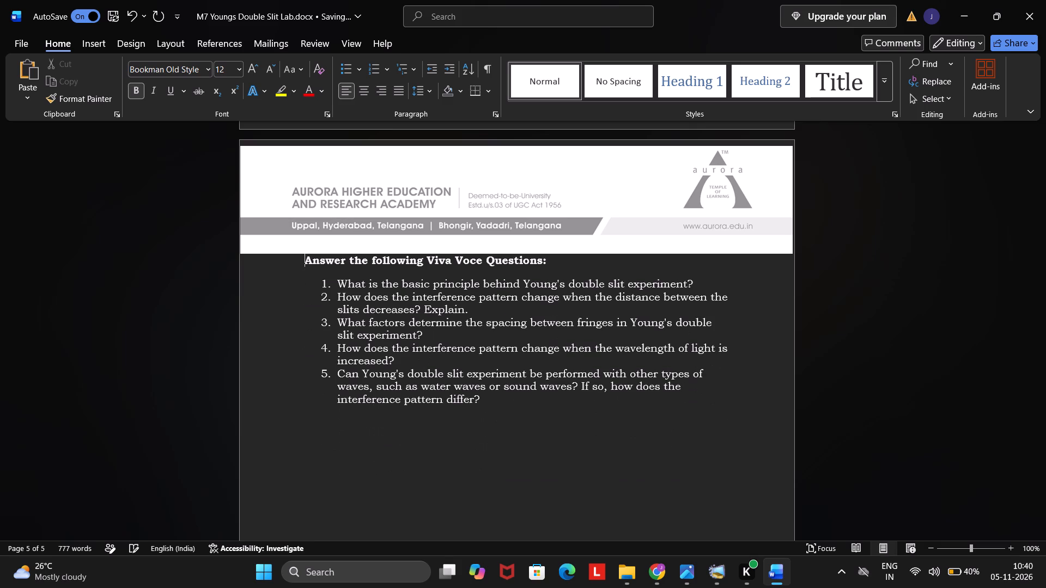
Add blank lines outside the numbered list below the fifth viva voce question.
scroll(298, 350, "right", 2)
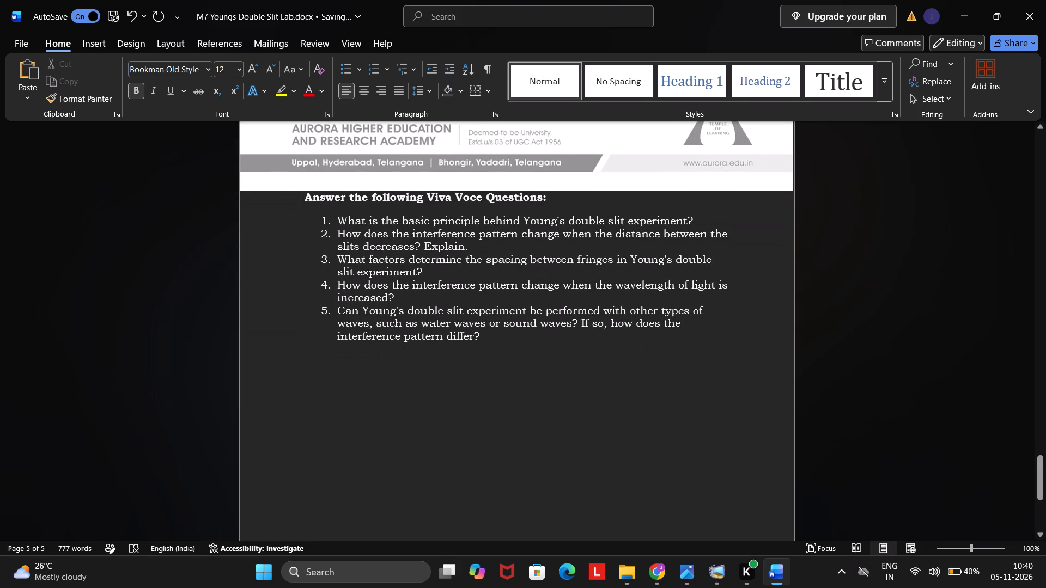
left_click(516, 352)
key("Return")
key("Return")
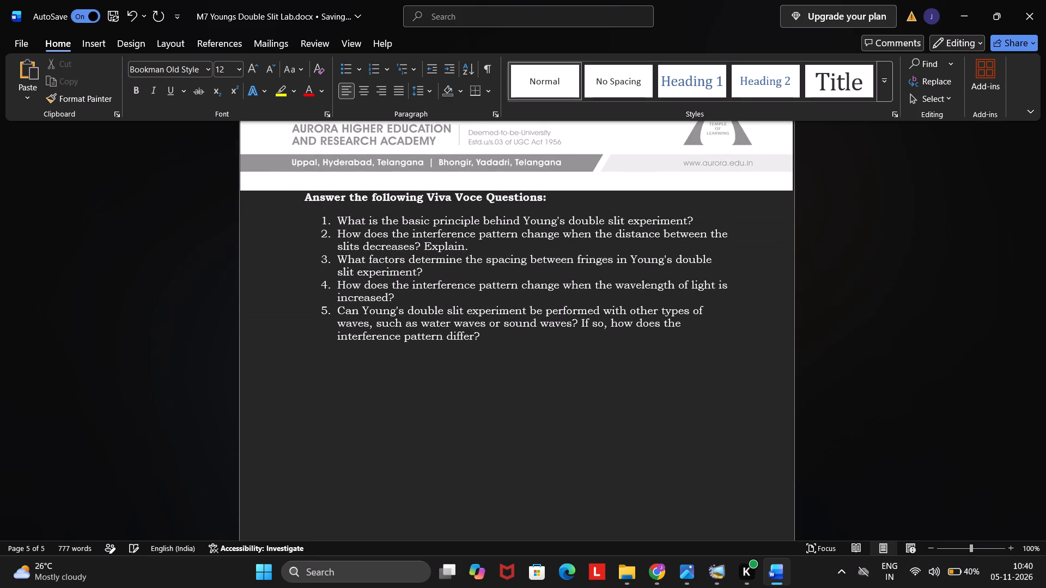
key("Return")
key("Return")
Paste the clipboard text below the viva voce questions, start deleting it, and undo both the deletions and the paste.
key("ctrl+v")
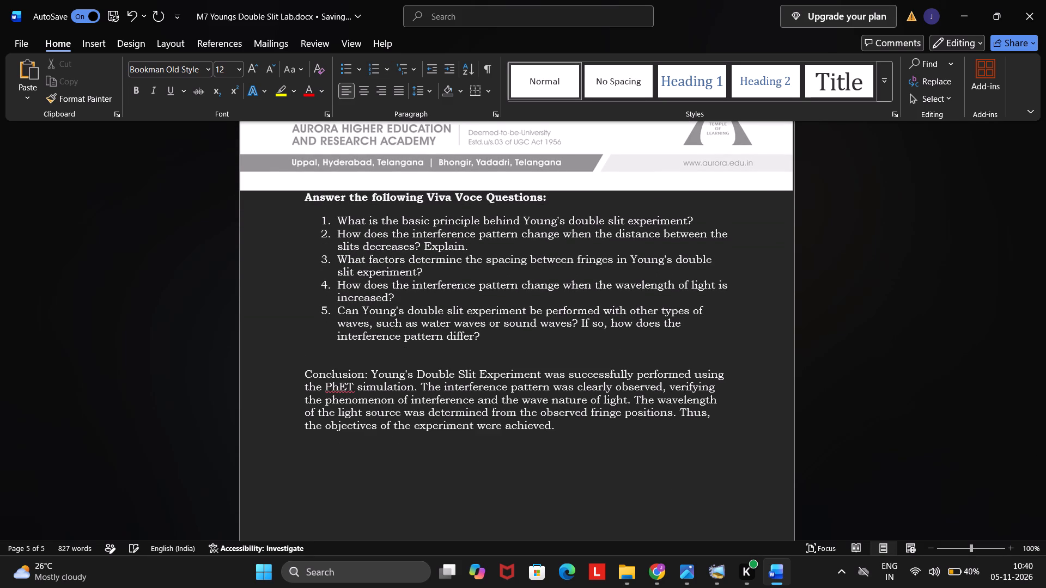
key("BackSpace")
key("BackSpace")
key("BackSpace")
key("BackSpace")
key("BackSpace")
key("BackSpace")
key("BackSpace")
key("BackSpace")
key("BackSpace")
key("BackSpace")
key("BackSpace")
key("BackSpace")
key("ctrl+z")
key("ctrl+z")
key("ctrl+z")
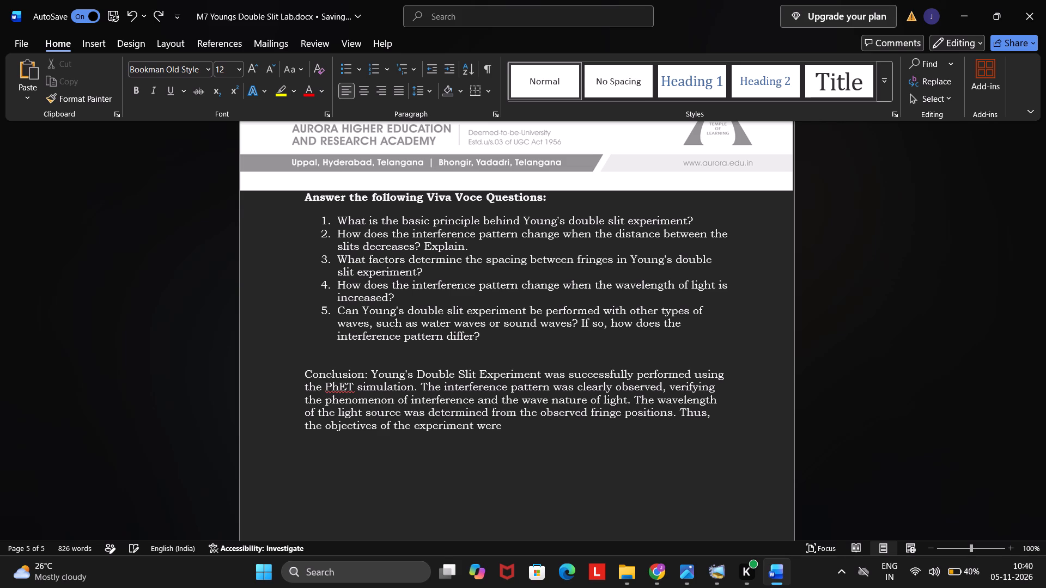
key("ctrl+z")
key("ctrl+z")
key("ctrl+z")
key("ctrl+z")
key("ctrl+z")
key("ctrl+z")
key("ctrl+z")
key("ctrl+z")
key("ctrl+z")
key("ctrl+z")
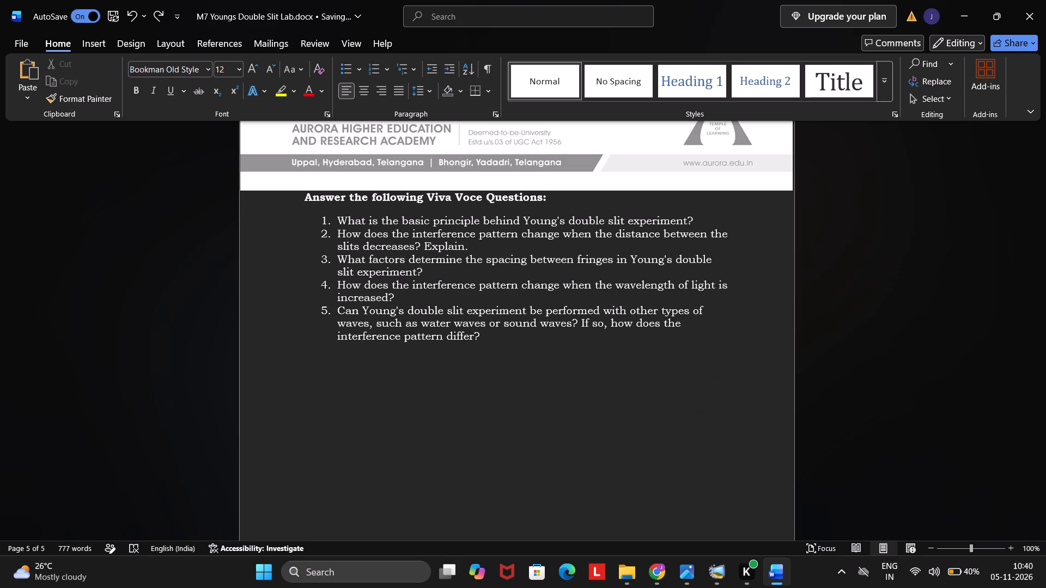
Paste the copied "Viva Voce Questions and Answers" text from the clipboard history below the five questions.
key("super+v")
left_click(422, 228)
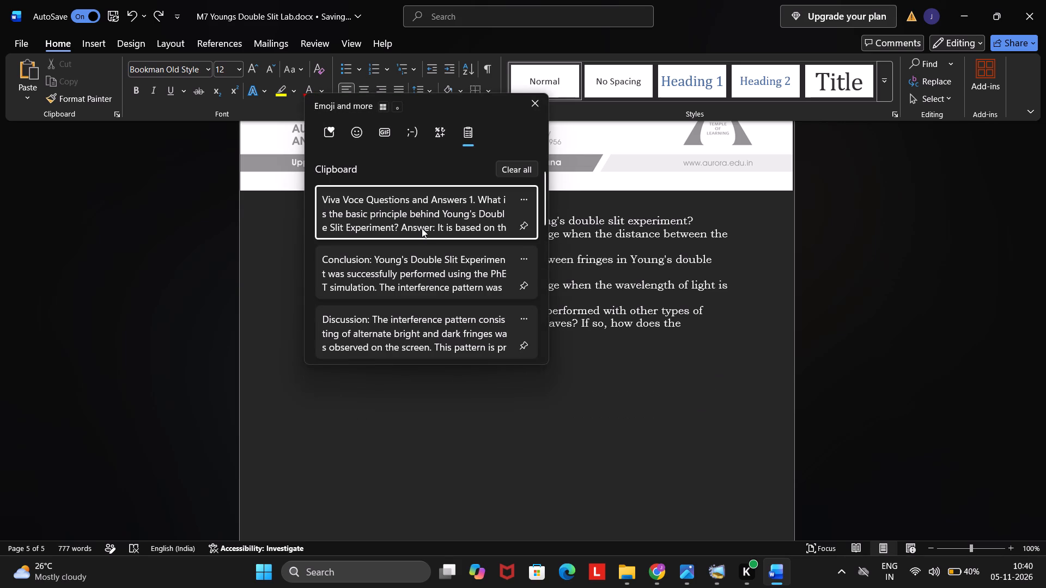
key("ctrl+v")
Review the pasted viva voce answers and the Result, Discussion and Conclusion sections of the report.
scroll(368, 342, "down", 1)
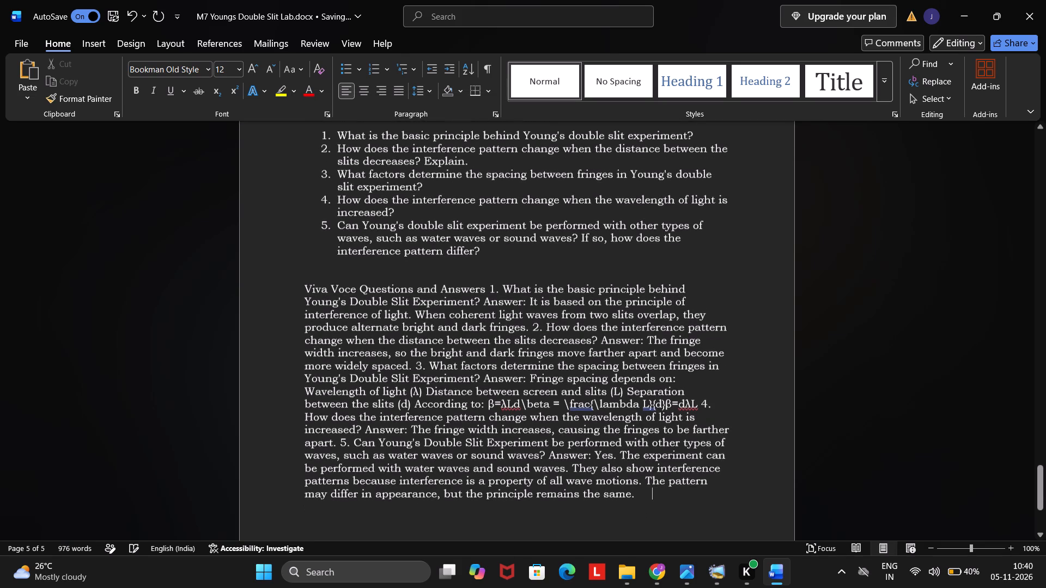
scroll(368, 342, "down", 1)
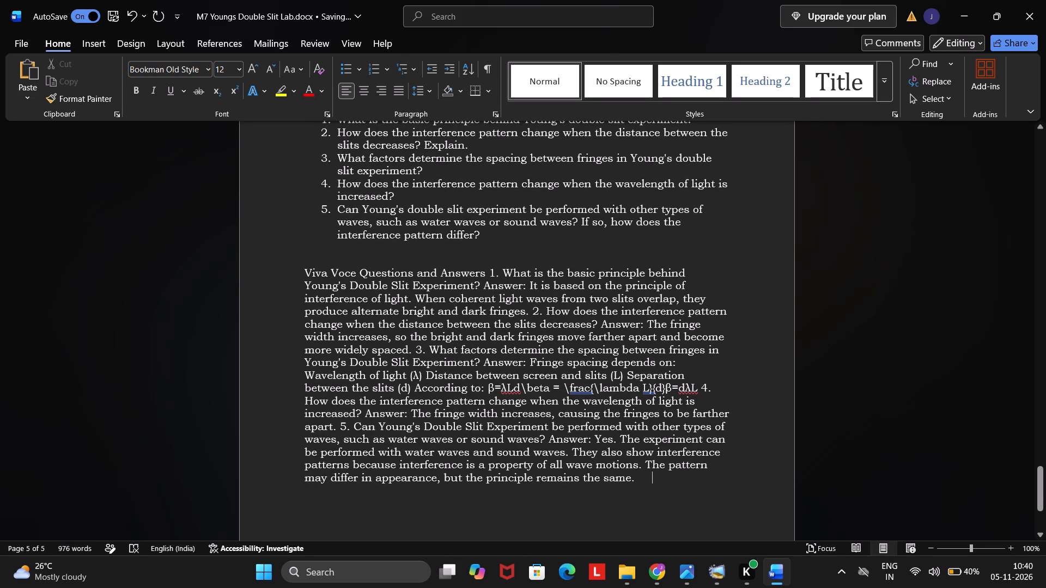
left_click(385, 318)
scroll(385, 318, "right", 1)
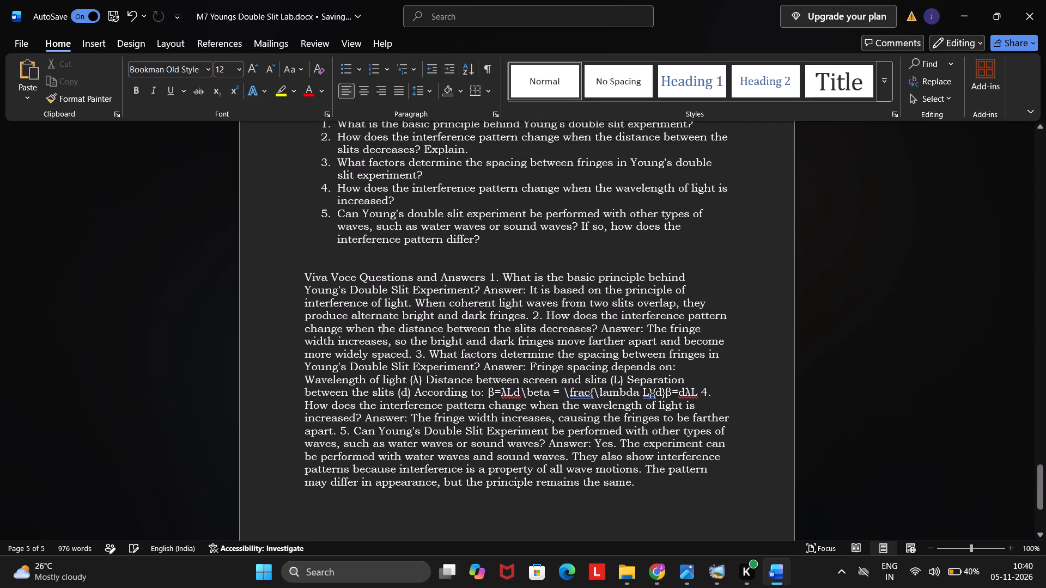
scroll(385, 318, "right", 3)
scroll(385, 318, "down", 4)
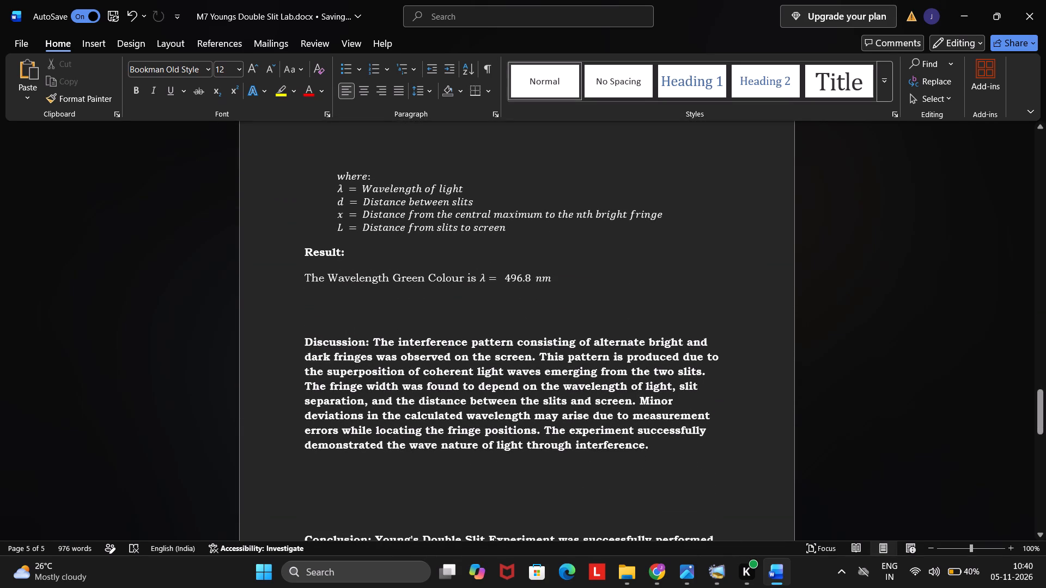
scroll(494, 394, "down", 4)
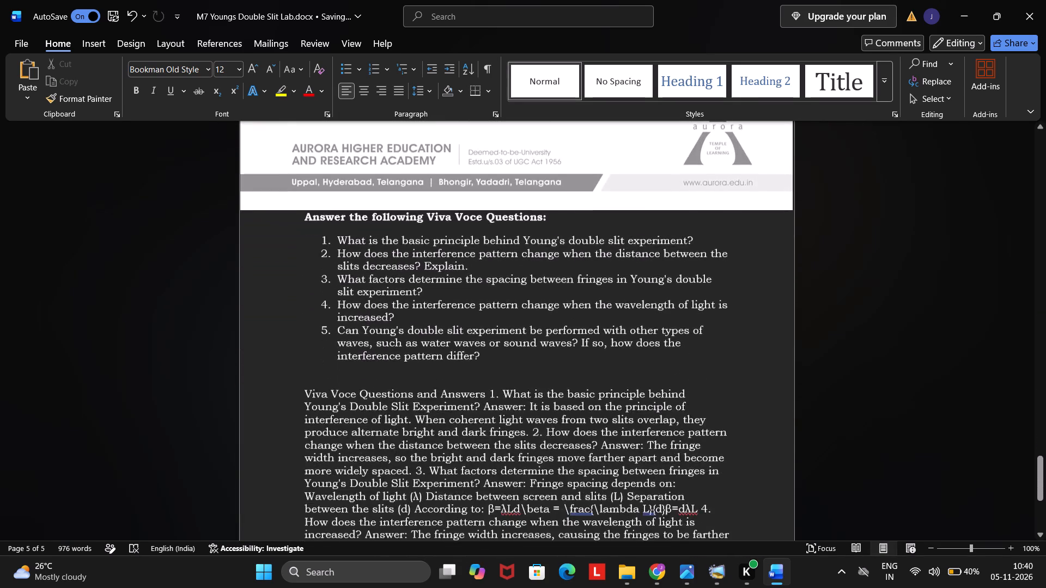
scroll(494, 394, "down", 1)
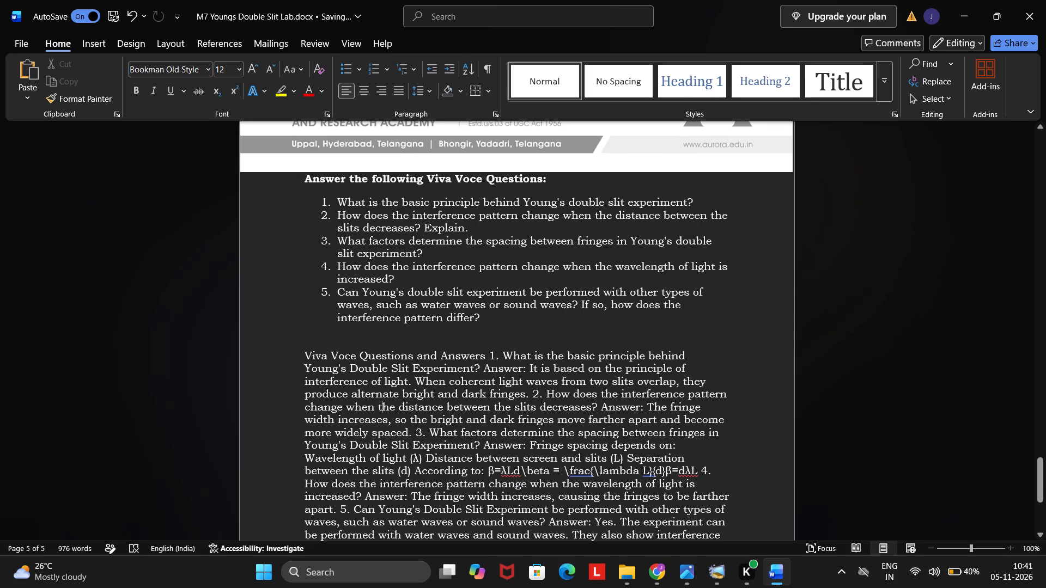
Put the "Viva Voce Questions and Answers" heading, question 1 and its answer on separate lines, removing the answer's list number.
left_click(488, 354)
key("Return")
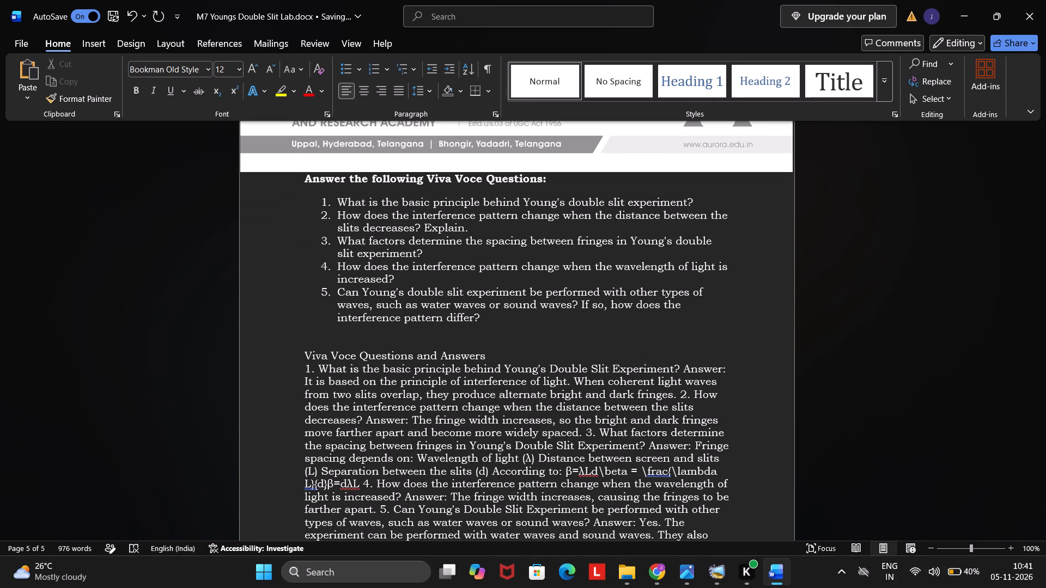
left_click(684, 366)
key("Return")
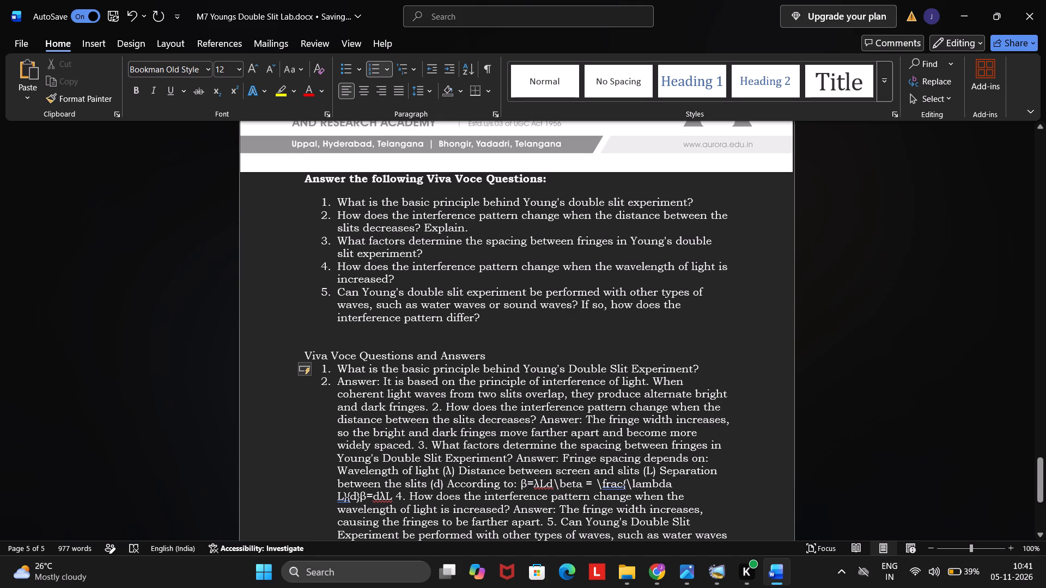
left_click(327, 383)
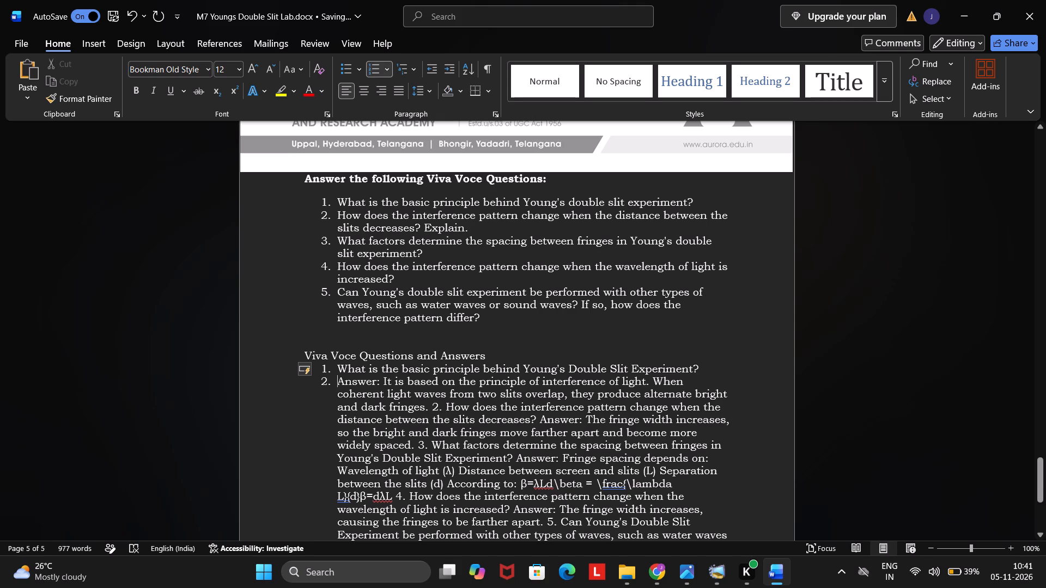
left_click(327, 383)
key("BackSpace")
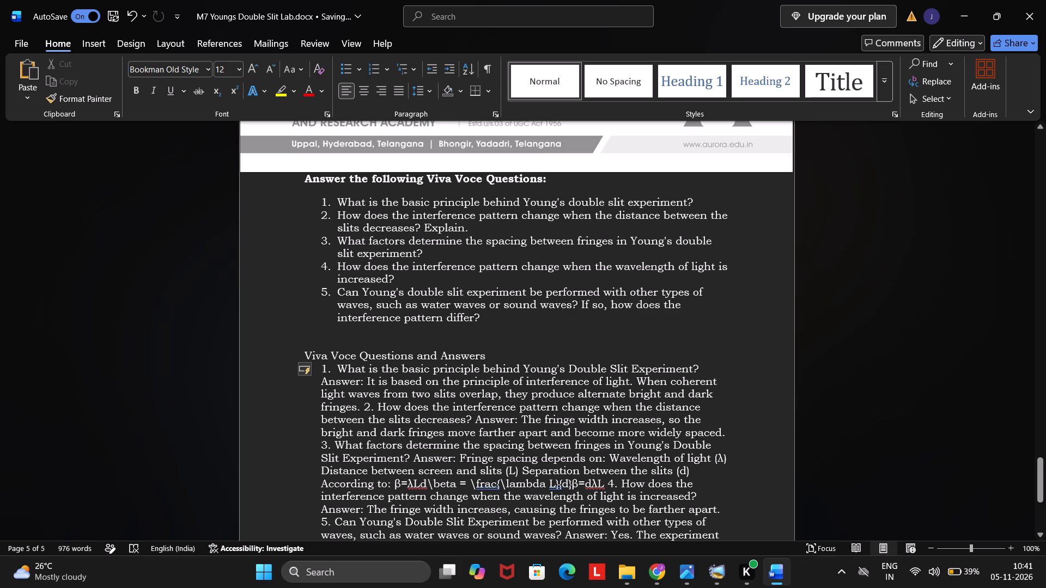
Move question 2 below answer 1 with blank lines between them, and add a blank line between question 1 and its answer.
left_click(363, 406)
key("Return")
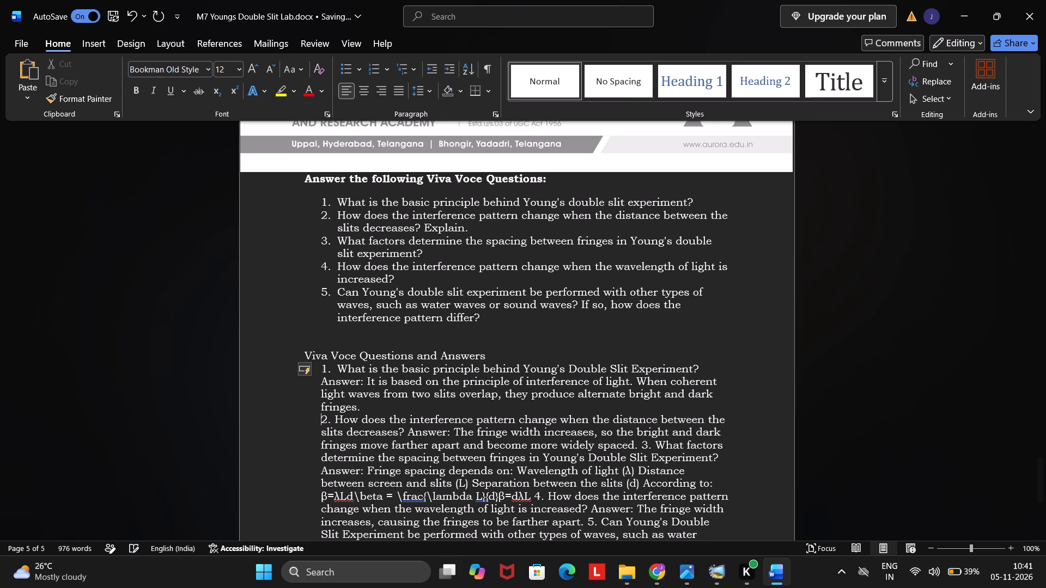
key("Return")
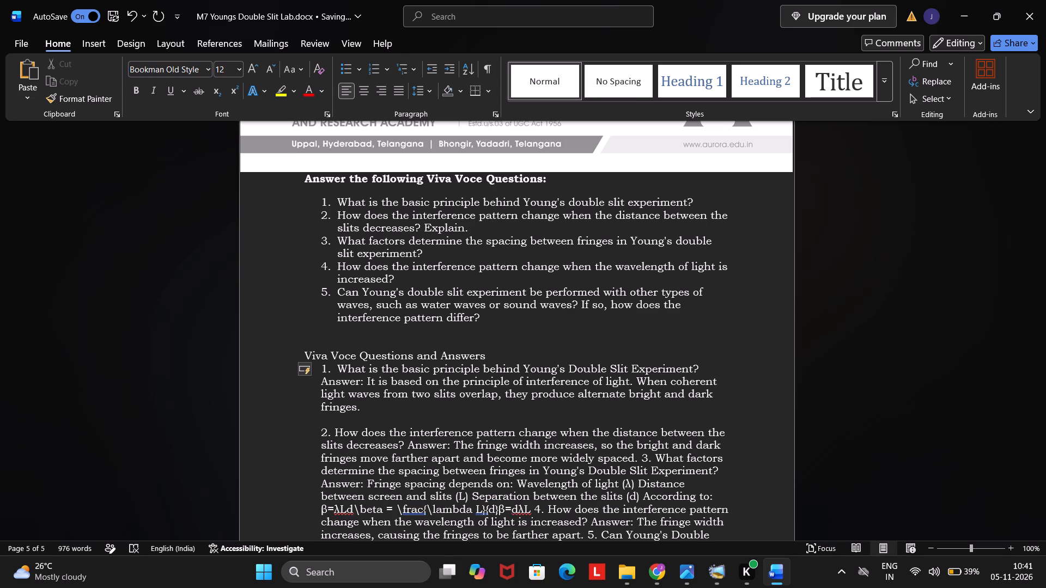
key("Return")
left_click(317, 377)
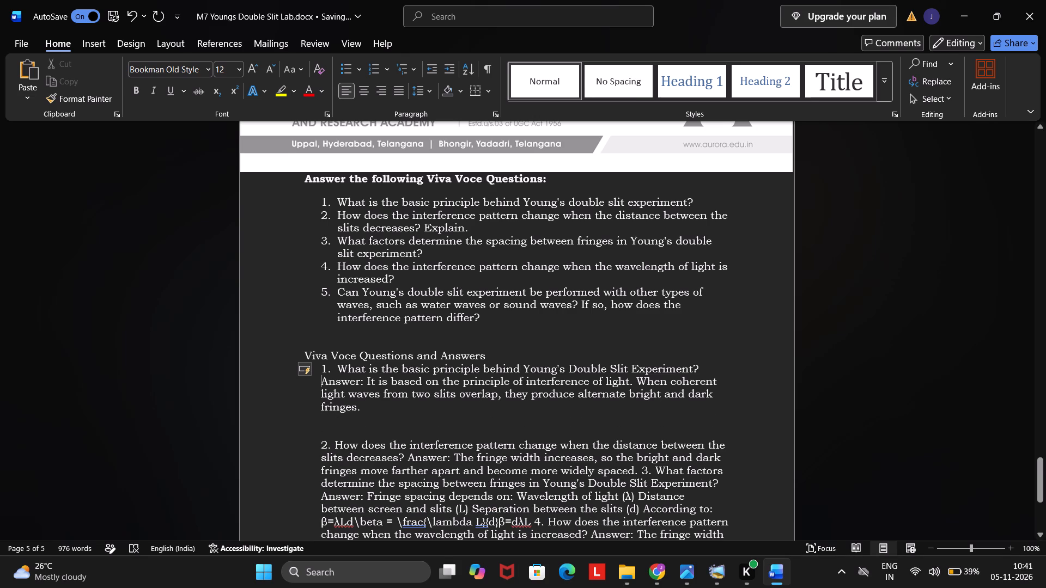
key("Return")
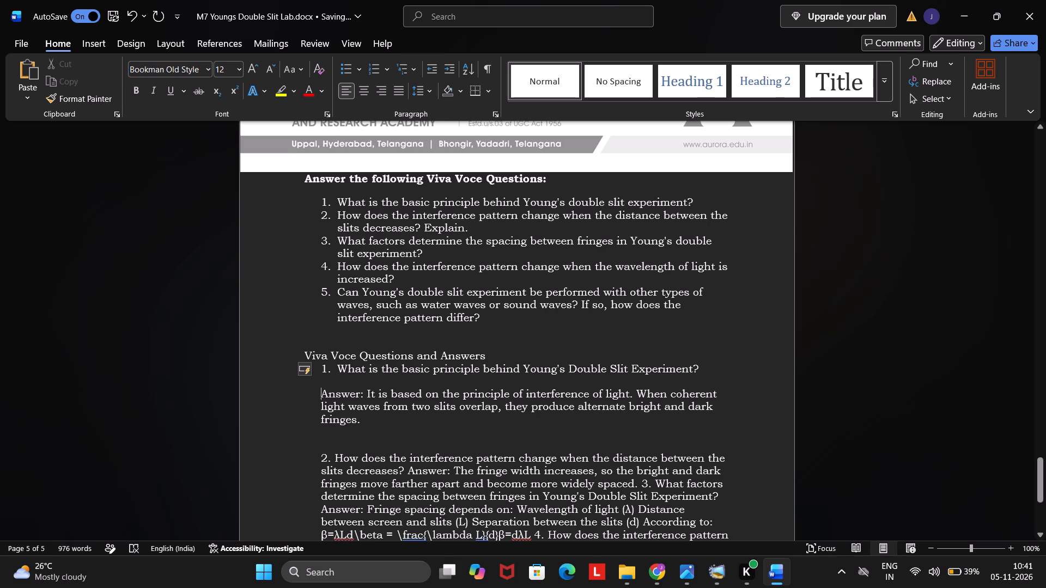
Put question 2's answer in its own unnumbered paragraph, with an unnumbered blank line below the question.
scroll(335, 461, "down", 1)
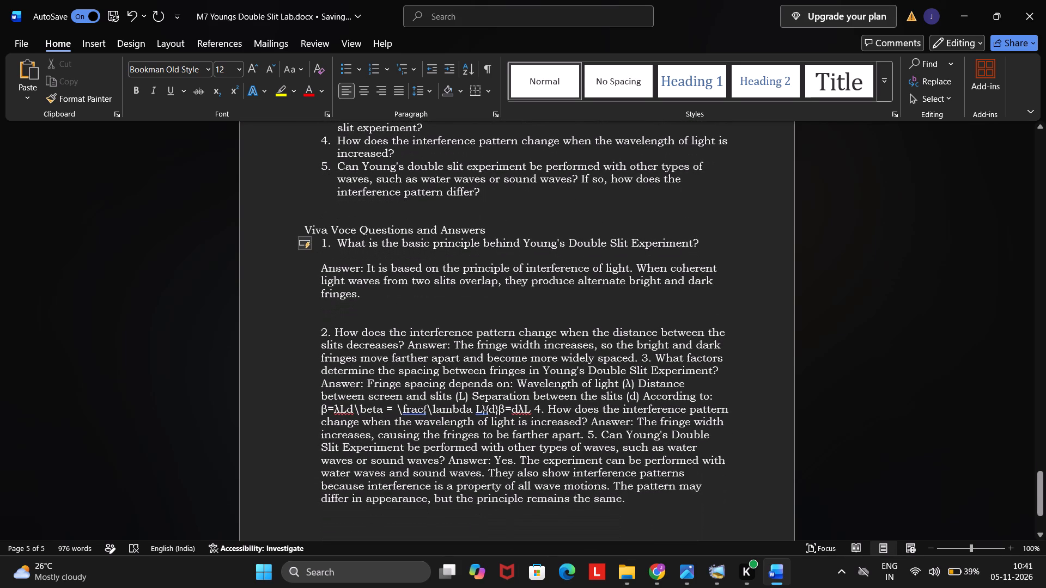
left_click(405, 344)
key("Return")
key("Return")
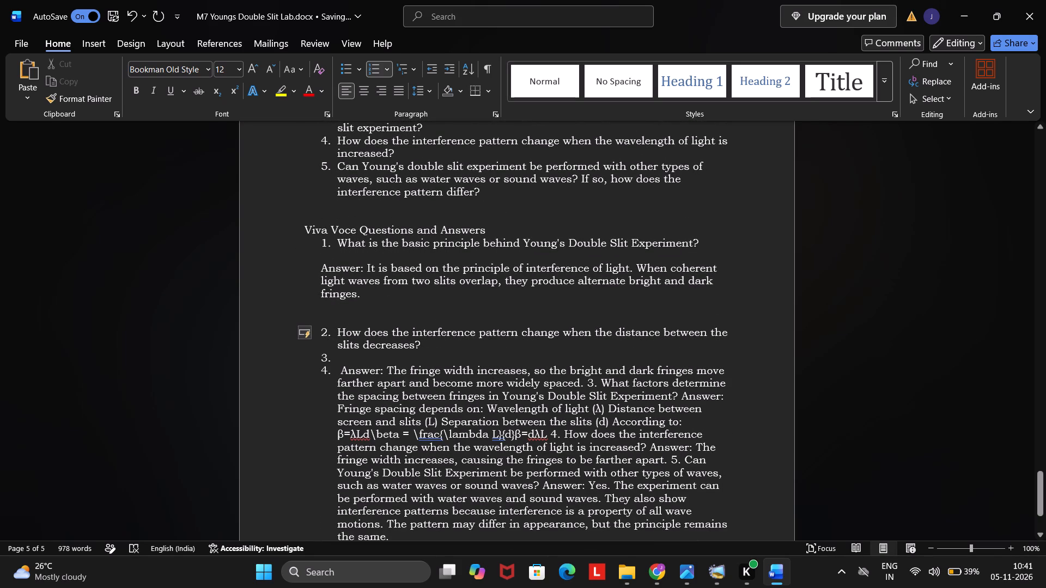
double_click(325, 363)
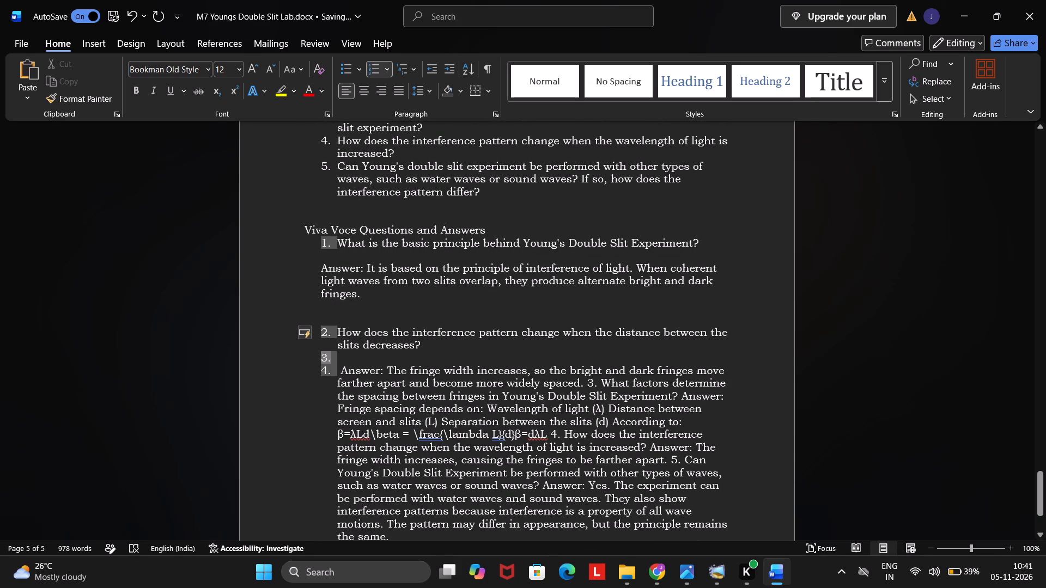
key("BackSpace")
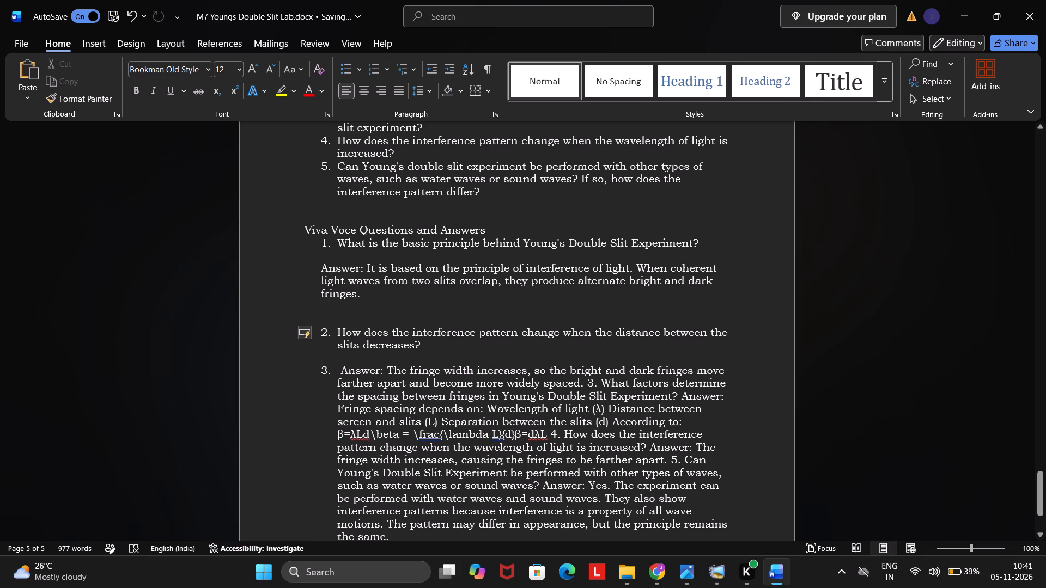
double_click(323, 370)
key("BackSpace")
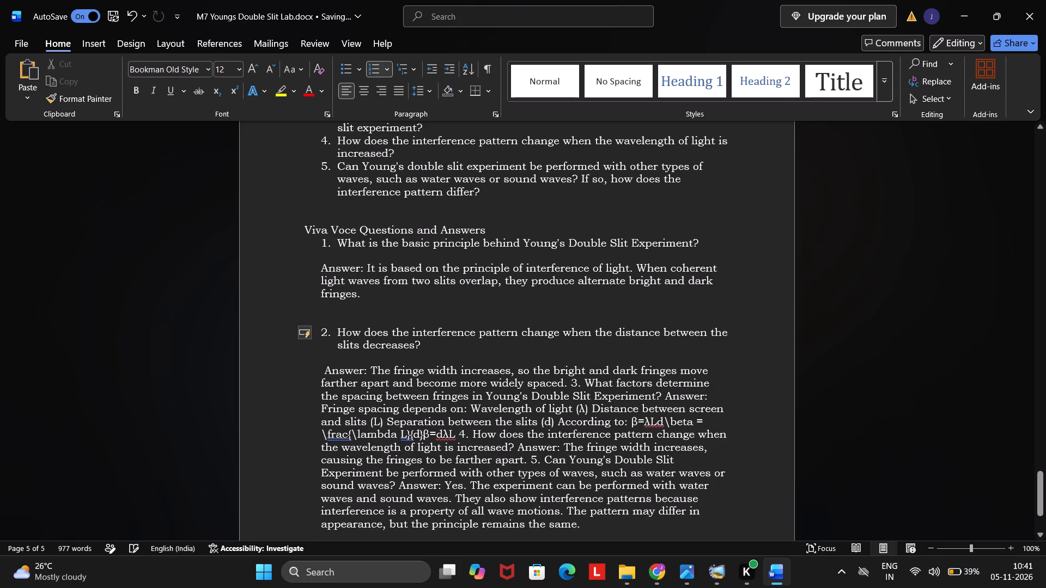
Separate question 3 from answer 2 with a blank line, and place its answer in an unnumbered paragraph below another blank line.
left_click(568, 380)
key("Return")
key("Return")
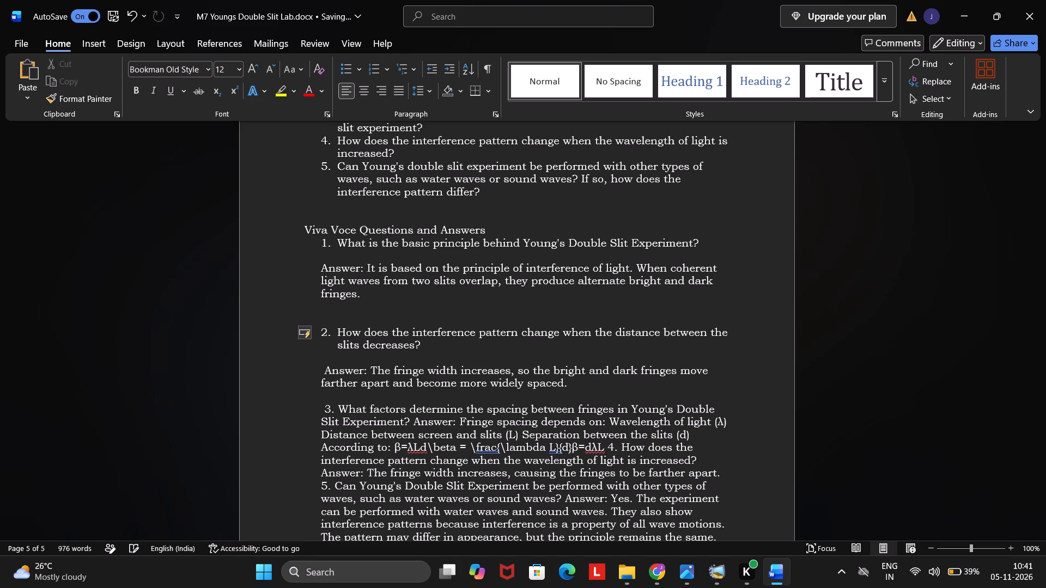
left_click(412, 421)
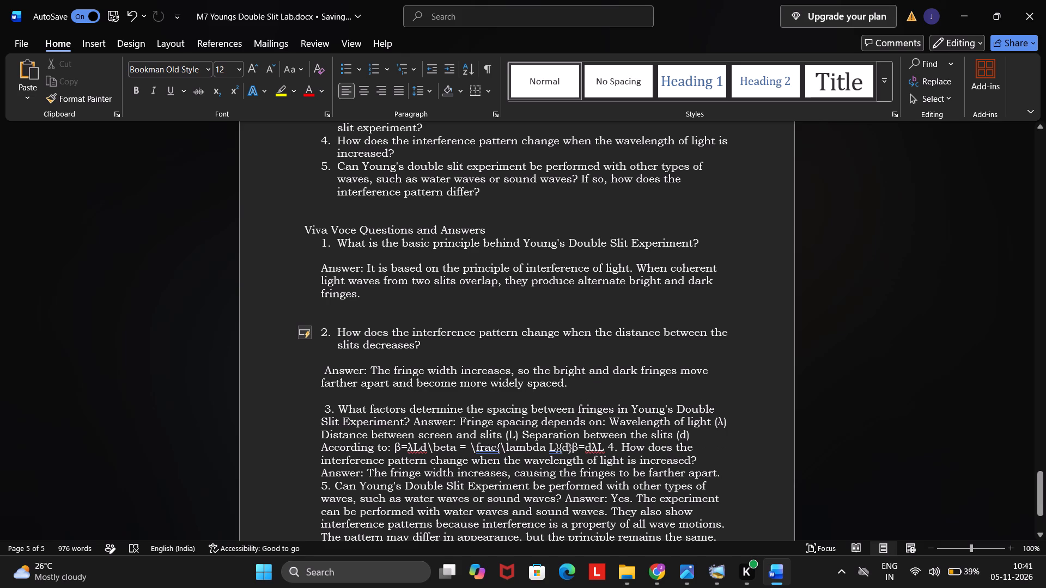
key("Return")
key("Return")
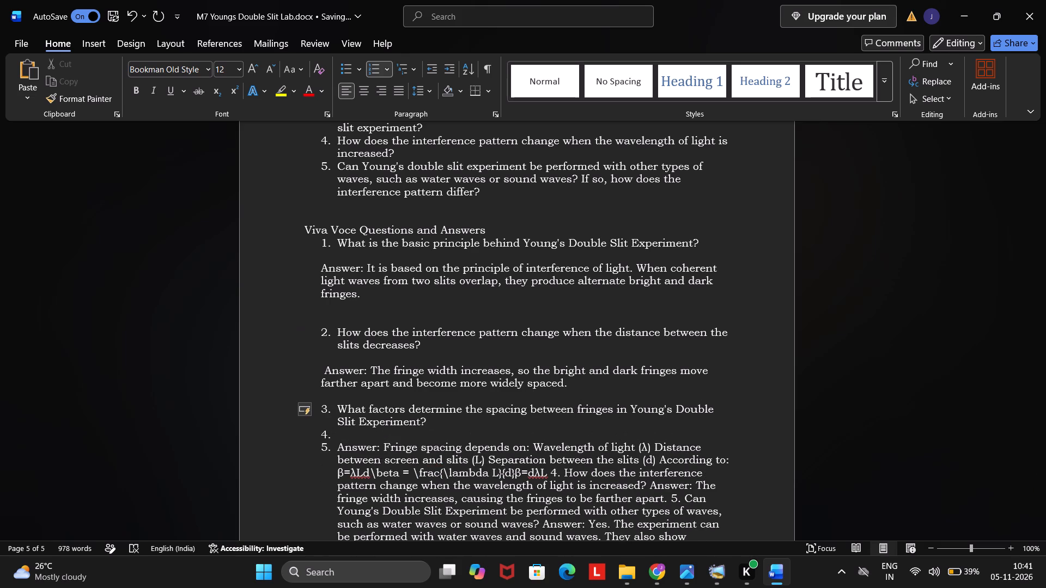
double_click(324, 438)
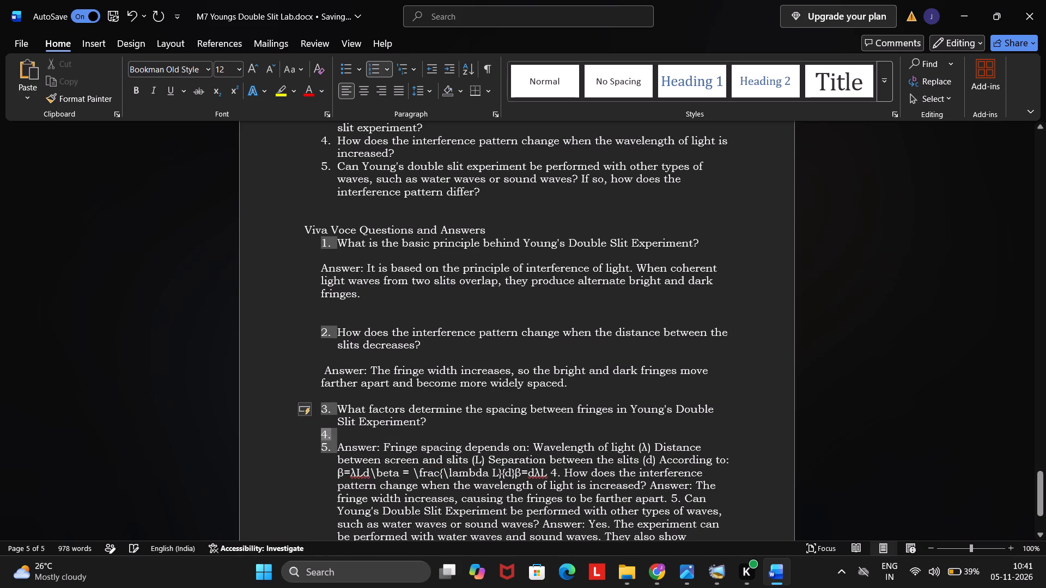
key("BackSpace")
double_click(322, 448)
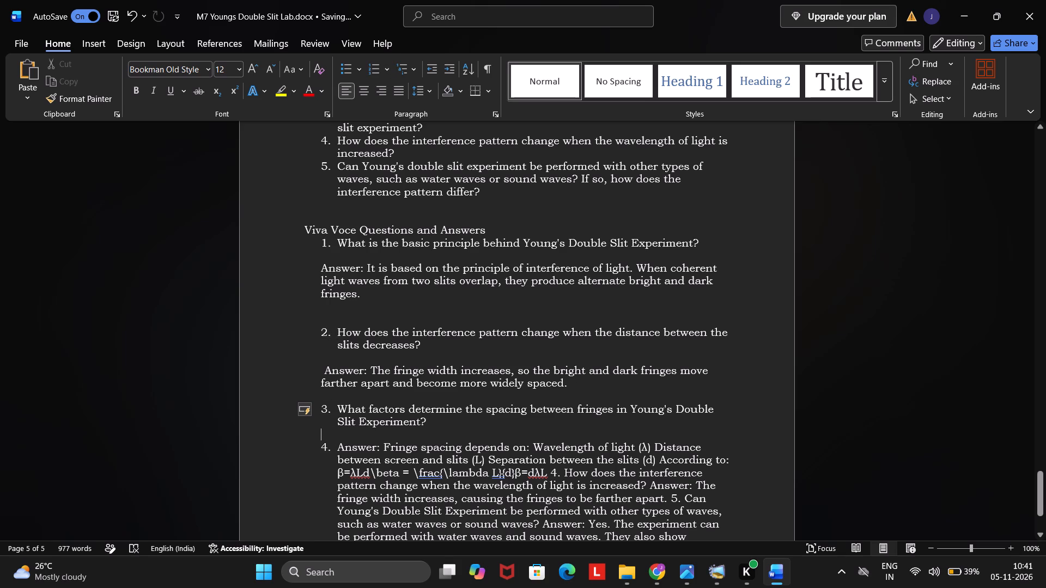
key("BackSpace")
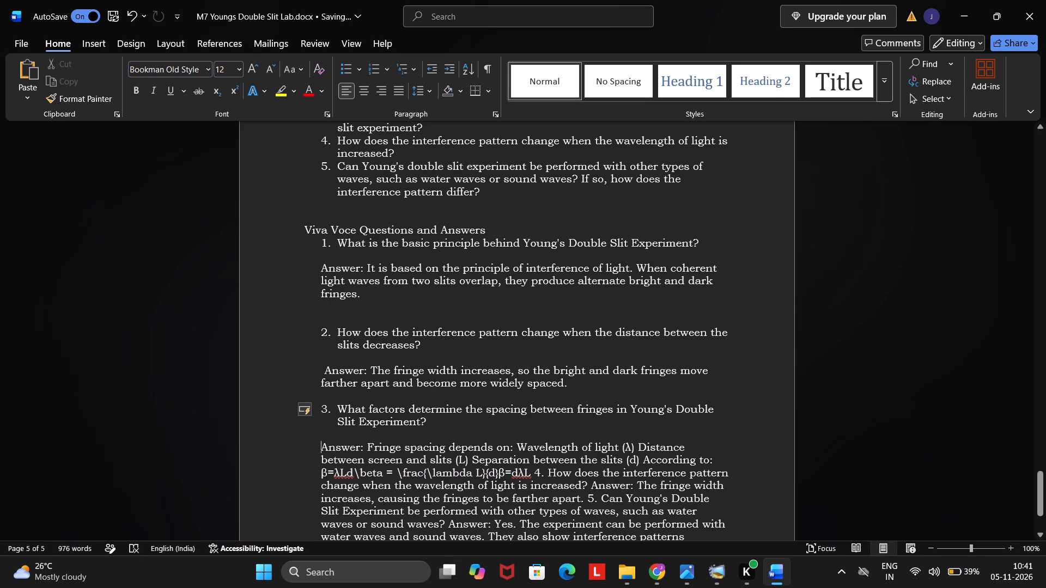
Separate question 4 from answer 3 with a blank line, and place its answer in an unnumbered paragraph below another blank line.
scroll(499, 462, "down", 1)
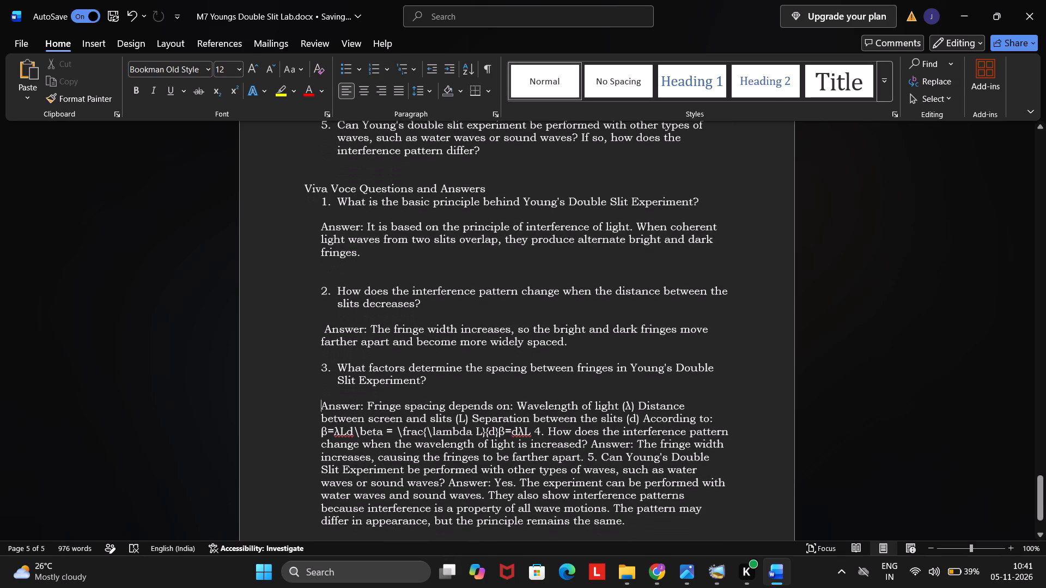
left_click(531, 430)
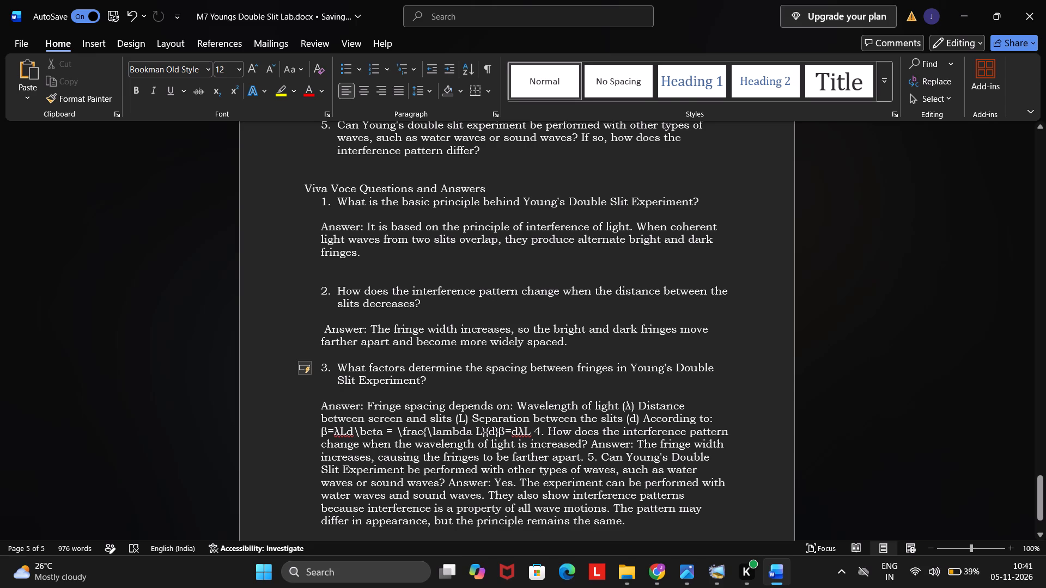
key("Return")
key("Return")
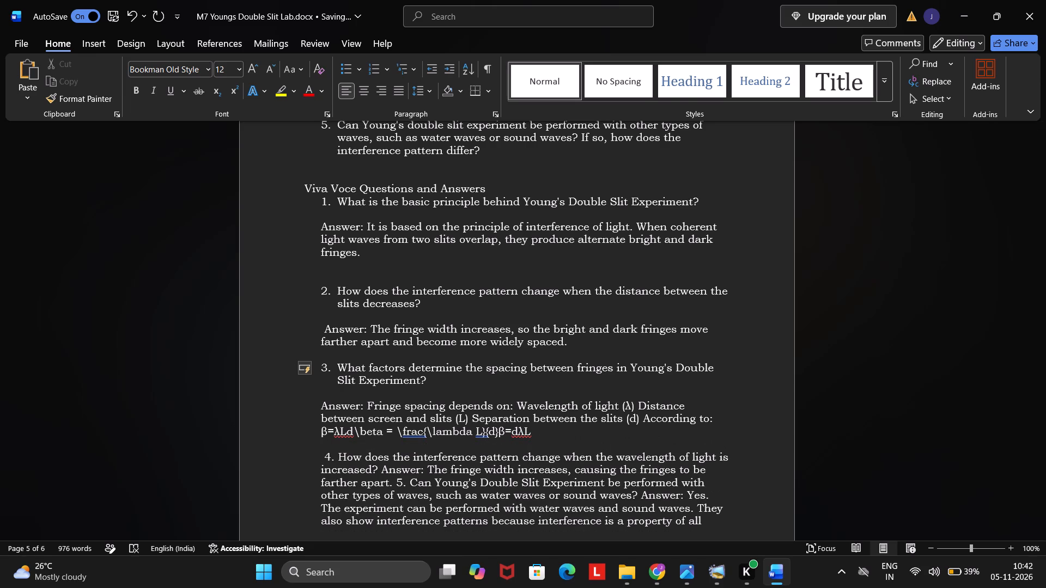
left_click(376, 469)
key("Return")
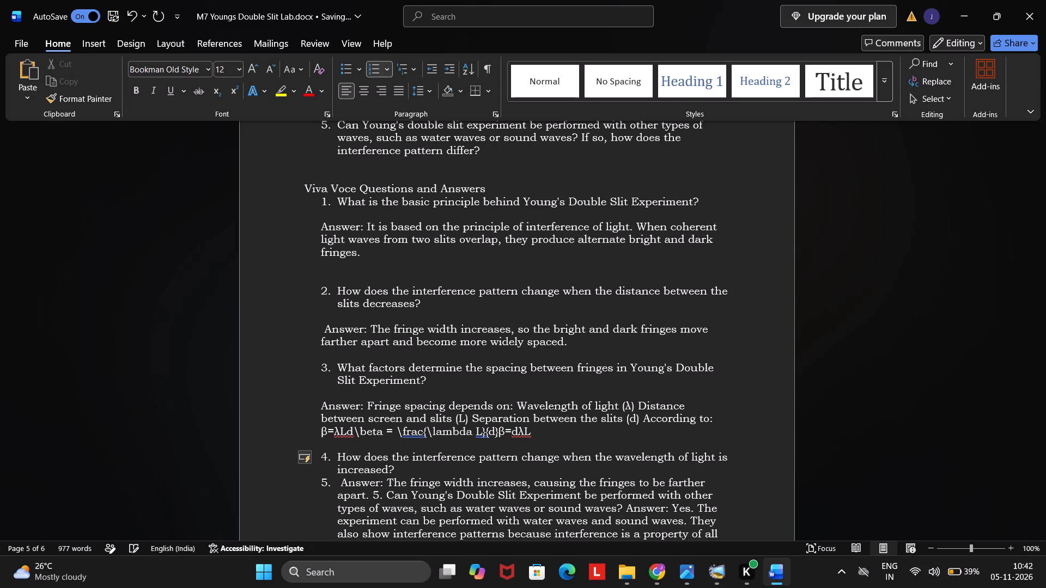
key("Return")
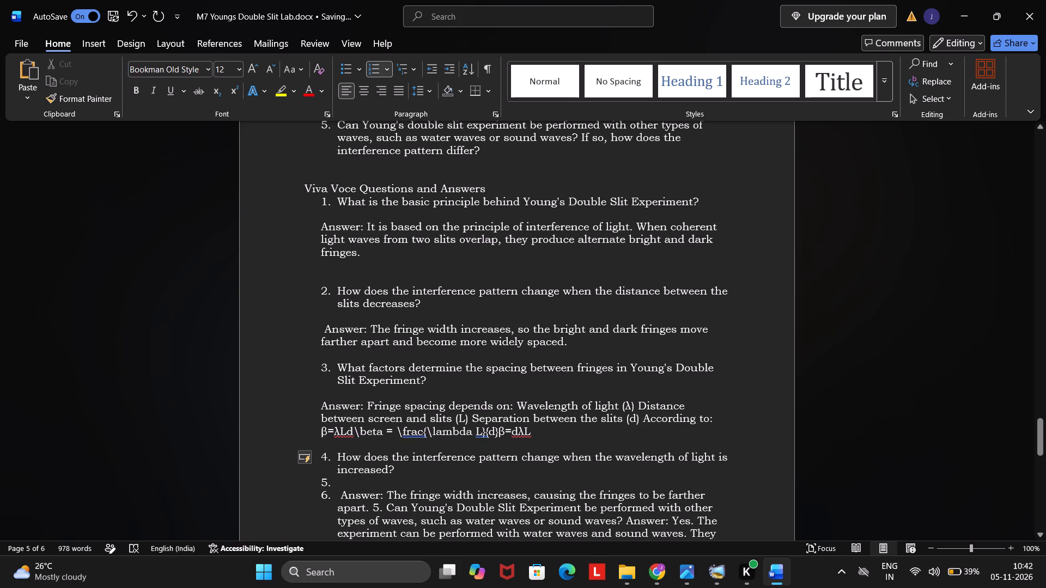
double_click(327, 487)
key("BackSpace")
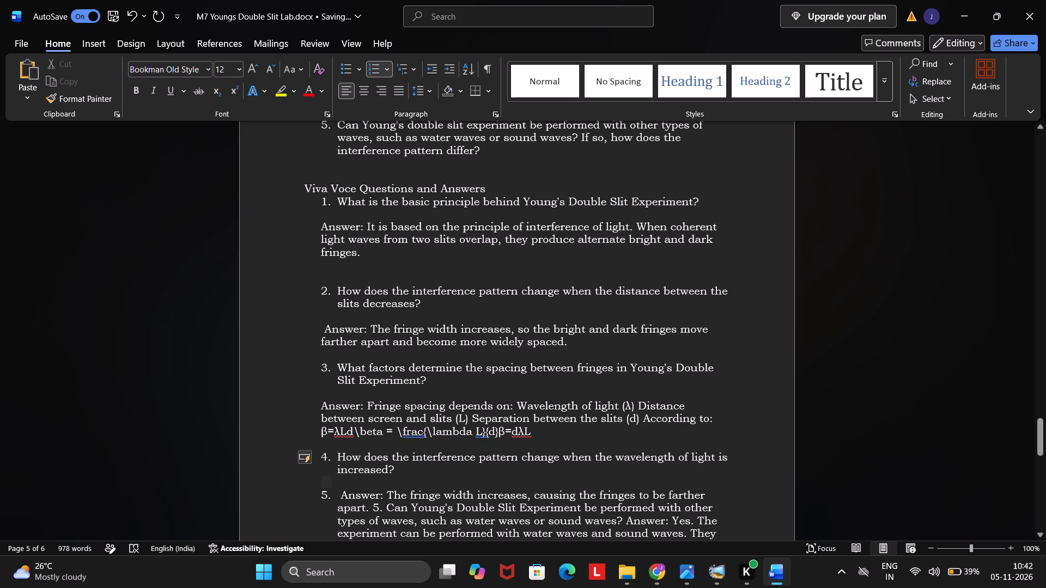
double_click(327, 487)
double_click(326, 492)
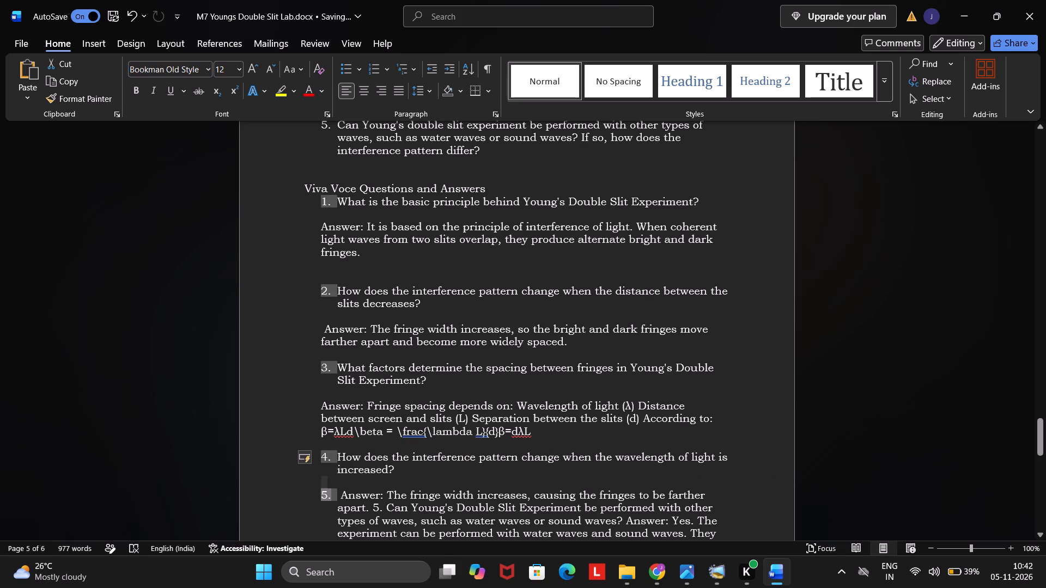
key("BackSpace")
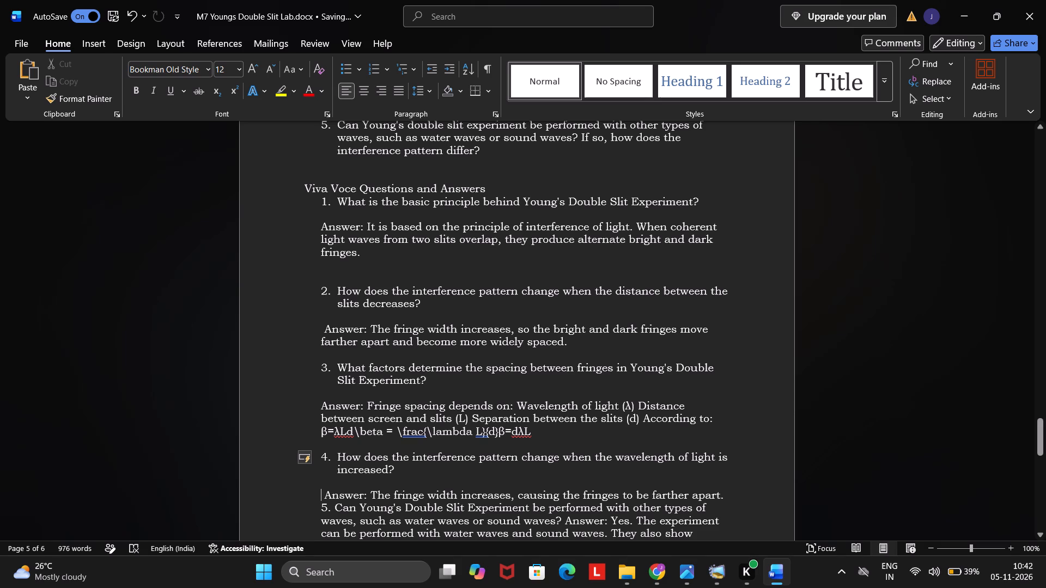
Move question 5 onto the following page below answer 4, and place its answer in an unnumbered paragraph after a blank line.
left_click(729, 494)
key("Return")
key("Return")
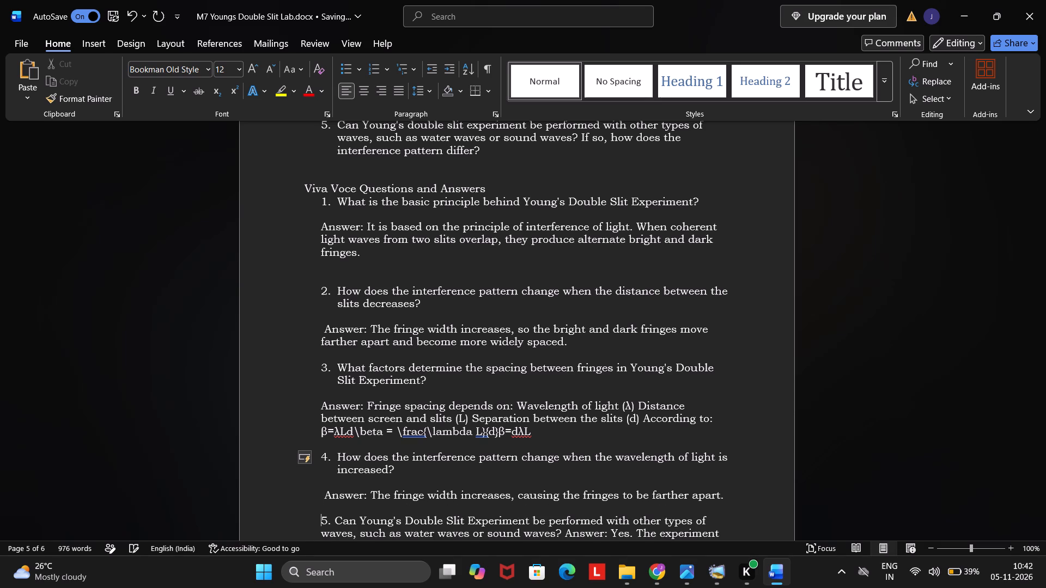
key("Return")
scroll(729, 494, "down", 2)
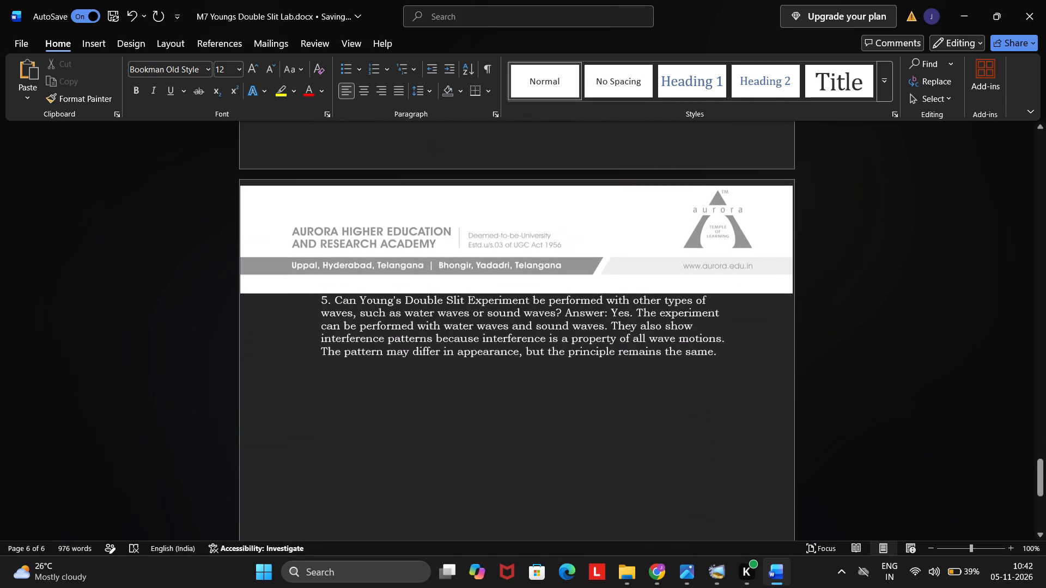
left_click(565, 309)
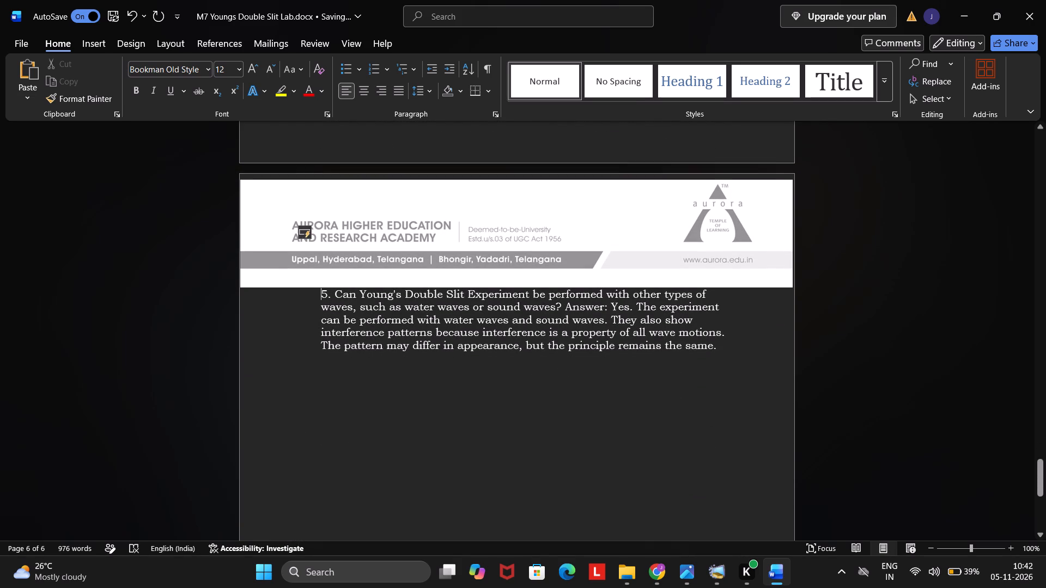
key("Return")
key("Return")
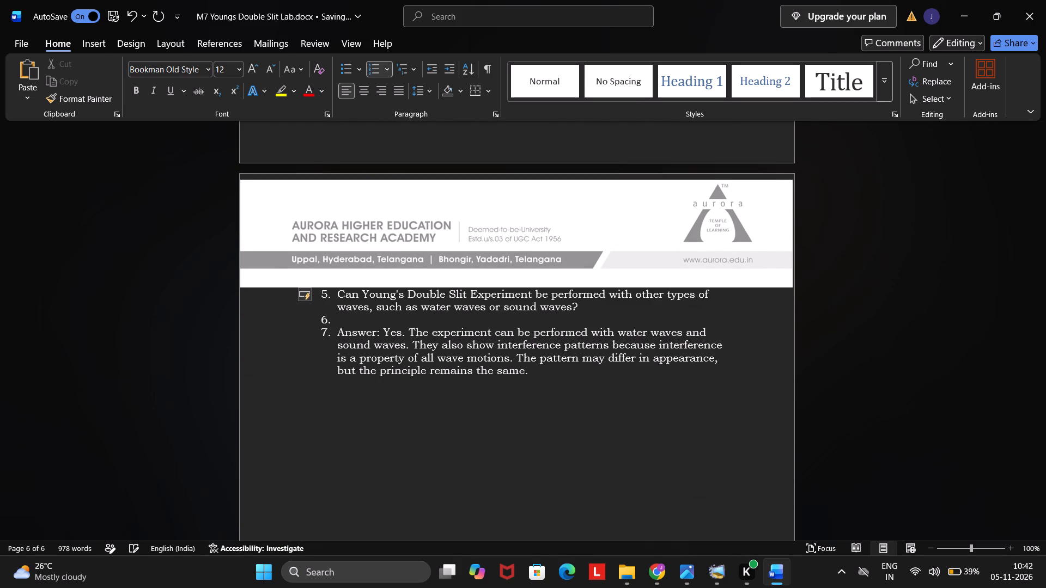
left_click_drag(325, 317, 325, 323)
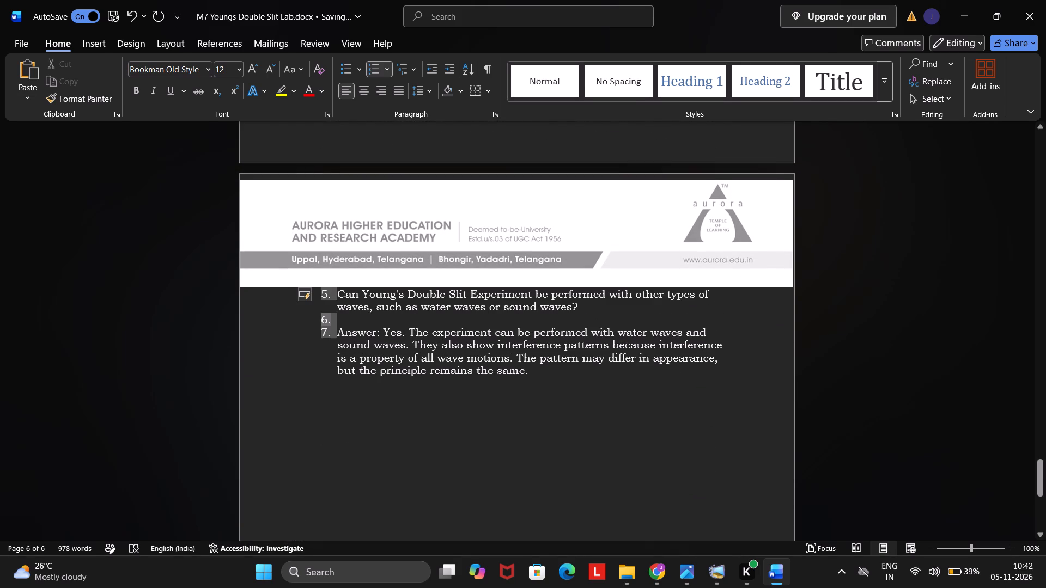
left_click_drag(325, 323, 324, 331)
key("BackSpace")
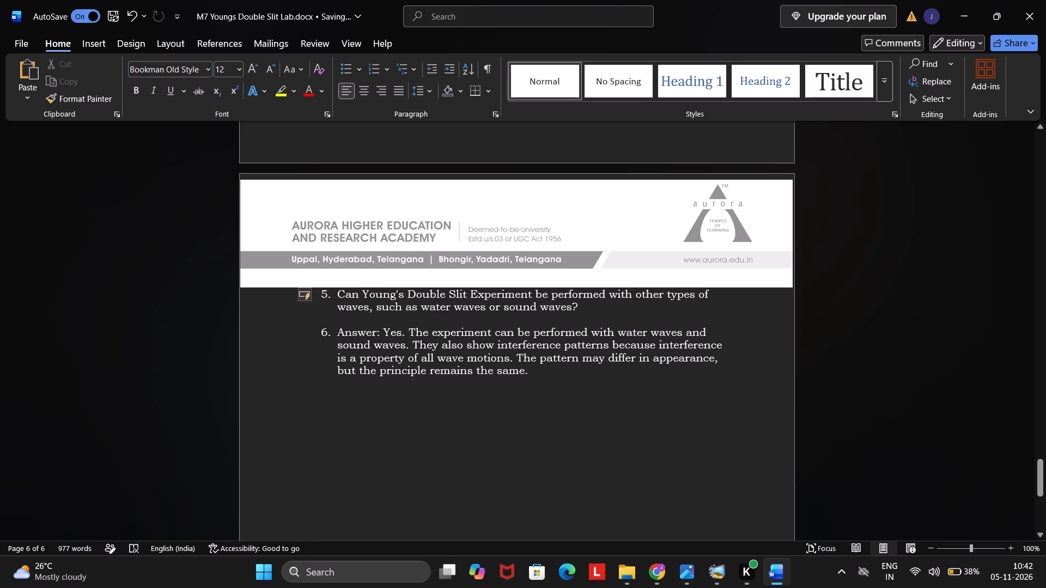
left_click(324, 331)
key("BackSpace")
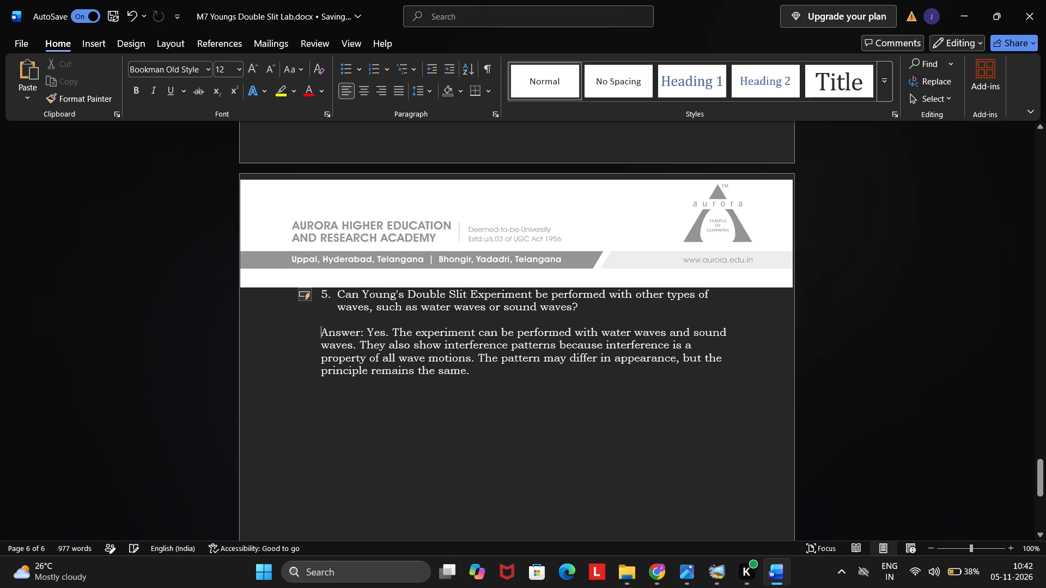
Review the report from the first-page details table through the data, discussion and conclusion to the viva voce answers.
scroll(541, 402, "up", 20)
scroll(541, 402, "up", 5)
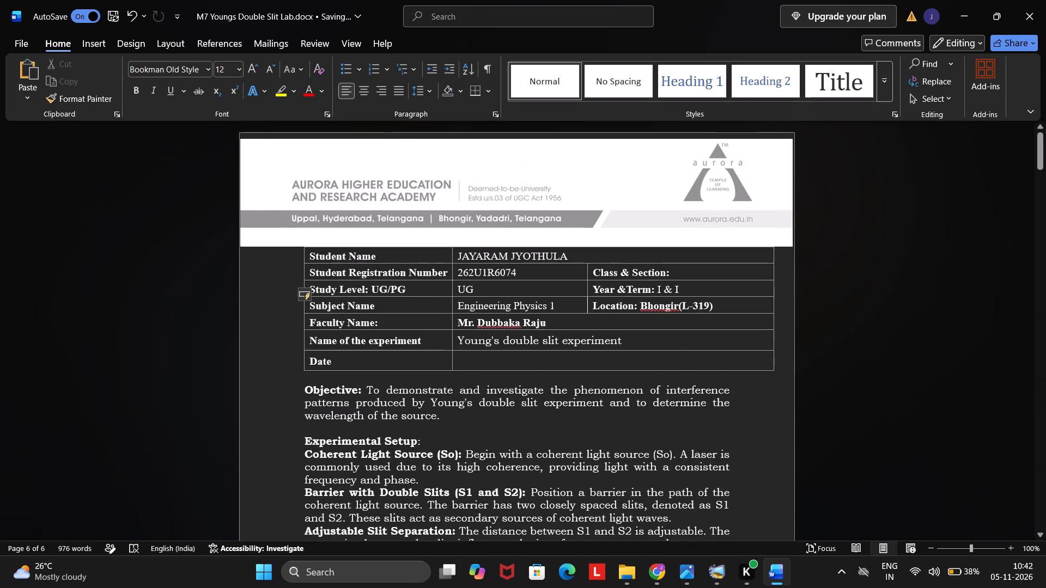
scroll(541, 402, "down", 1)
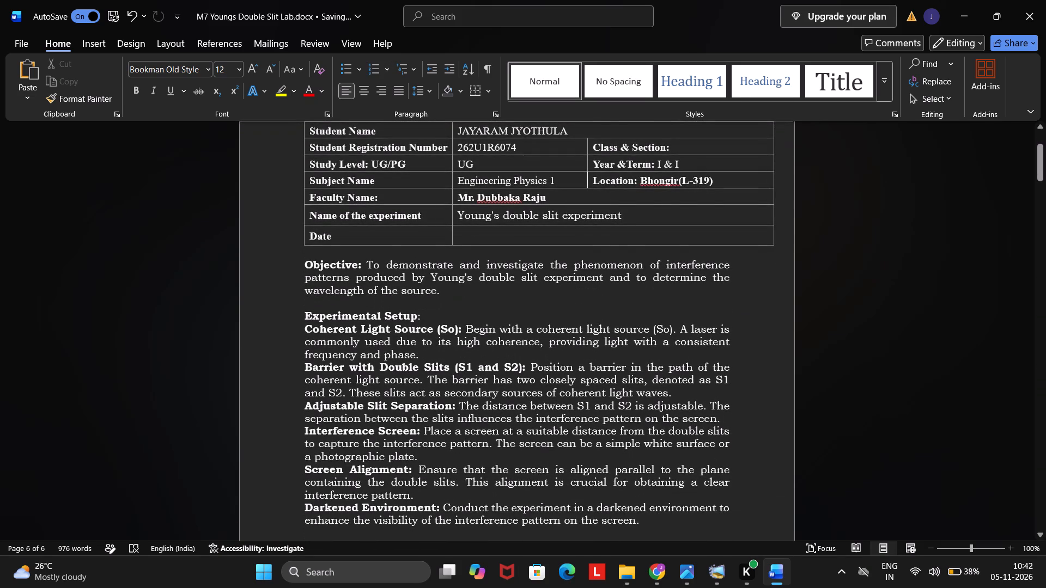
scroll(541, 402, "down", 8)
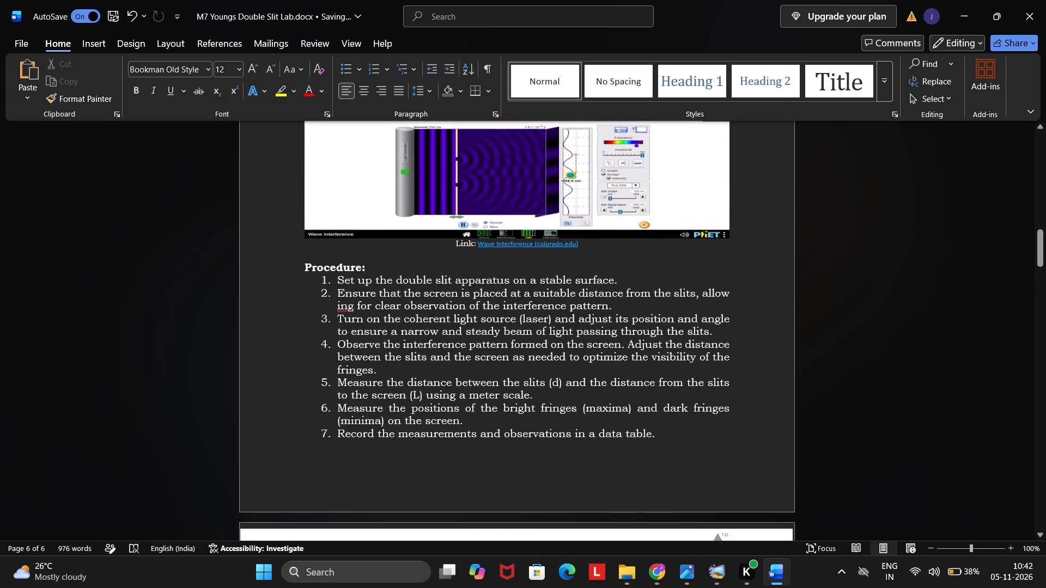
scroll(541, 402, "down", 2)
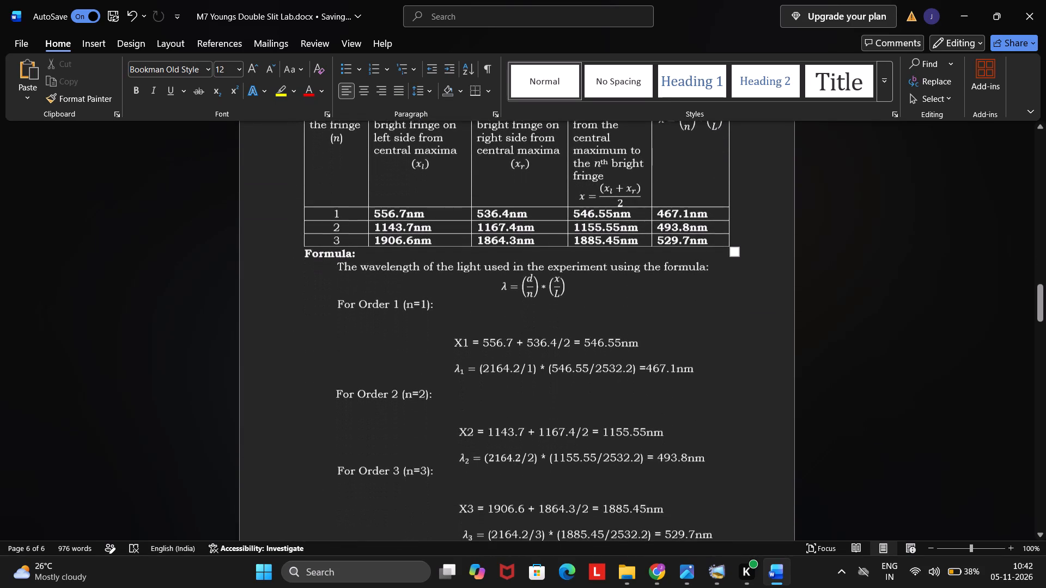
scroll(541, 402, "down", 3)
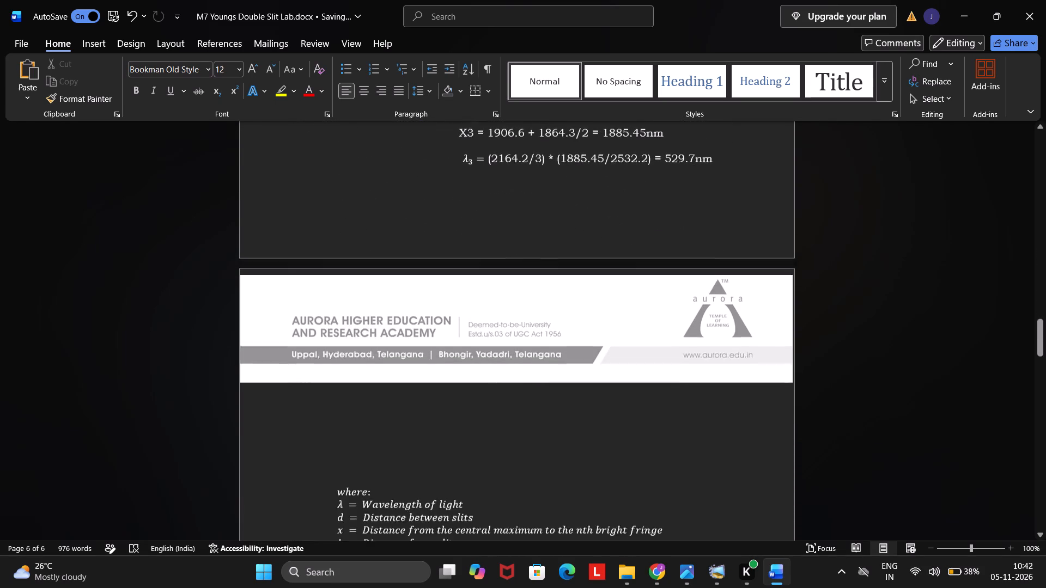
scroll(541, 402, "down", 3)
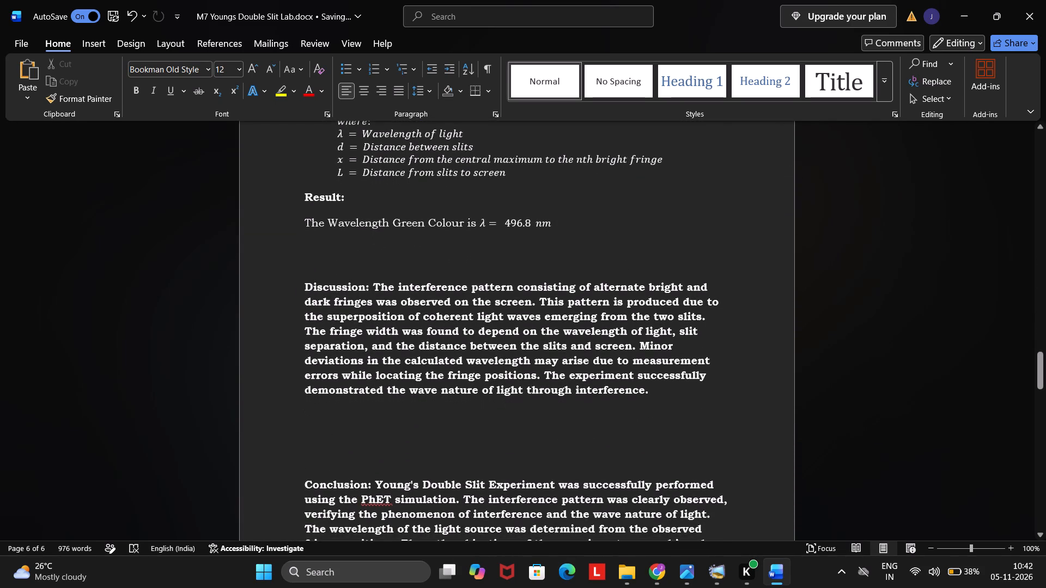
scroll(541, 402, "down", 2)
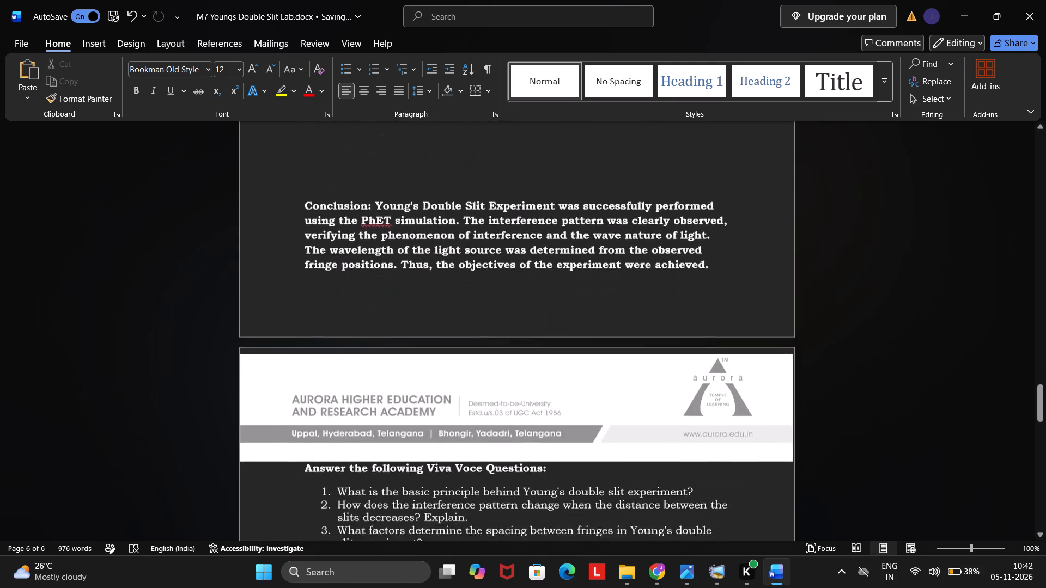
scroll(541, 402, "down", 2)
scroll(541, 402, "up", 2)
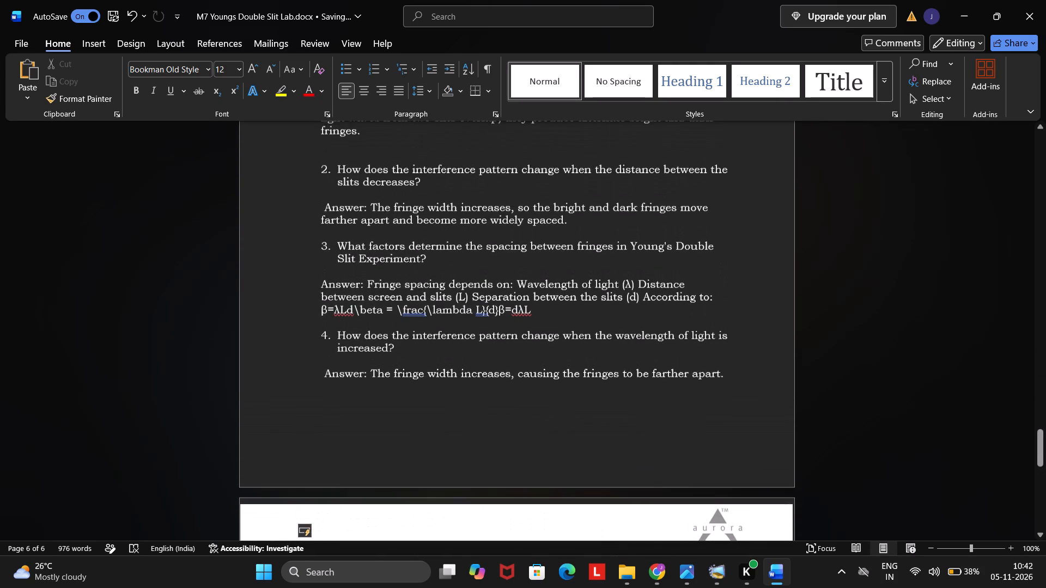
scroll(541, 402, "up", 1)
scroll(541, 402, "down", 5)
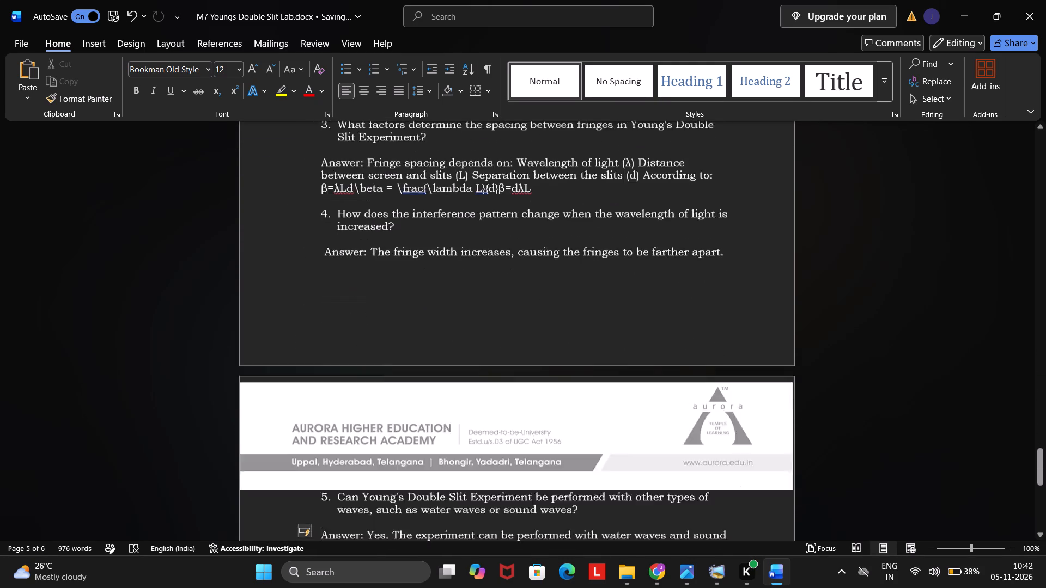
scroll(541, 402, "up", 6)
scroll(541, 402, "down", 2)
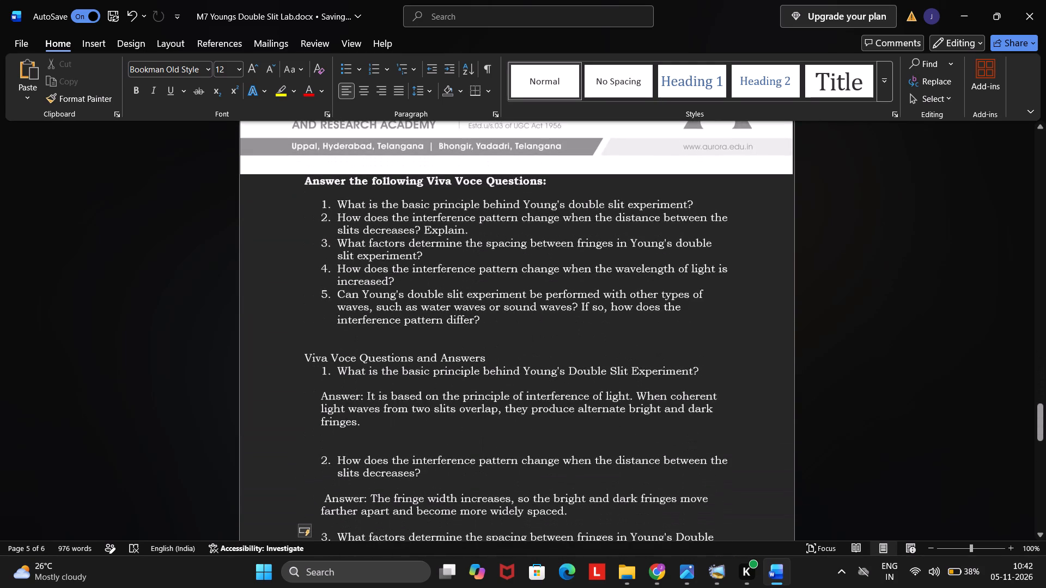
scroll(541, 402, "down", 1)
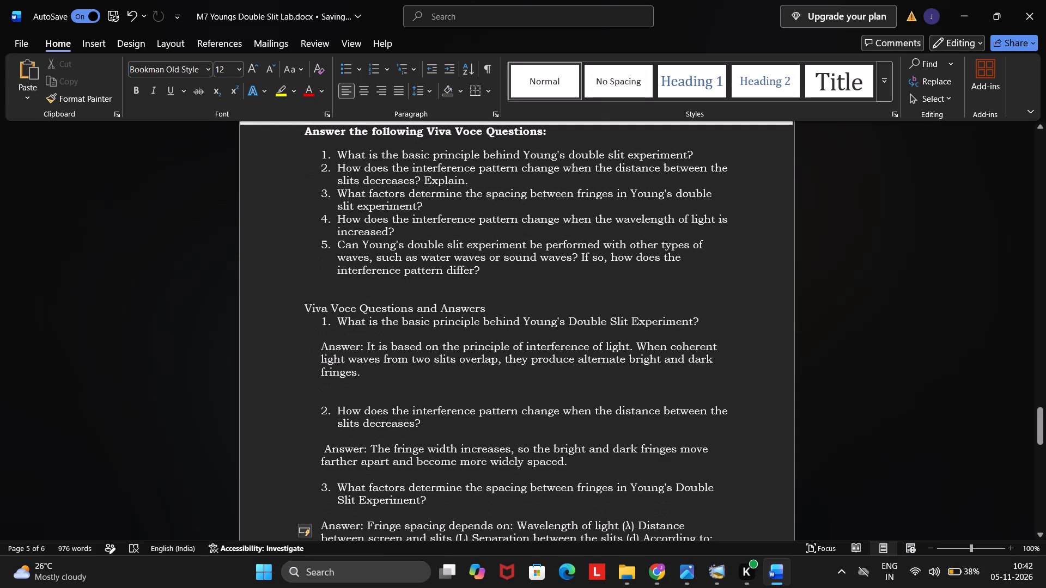
Insert a blank line between the "Viva Voce Questions and Answers" heading and question 1 below it.
left_click(488, 310)
left_click_drag(488, 310, 351, 305)
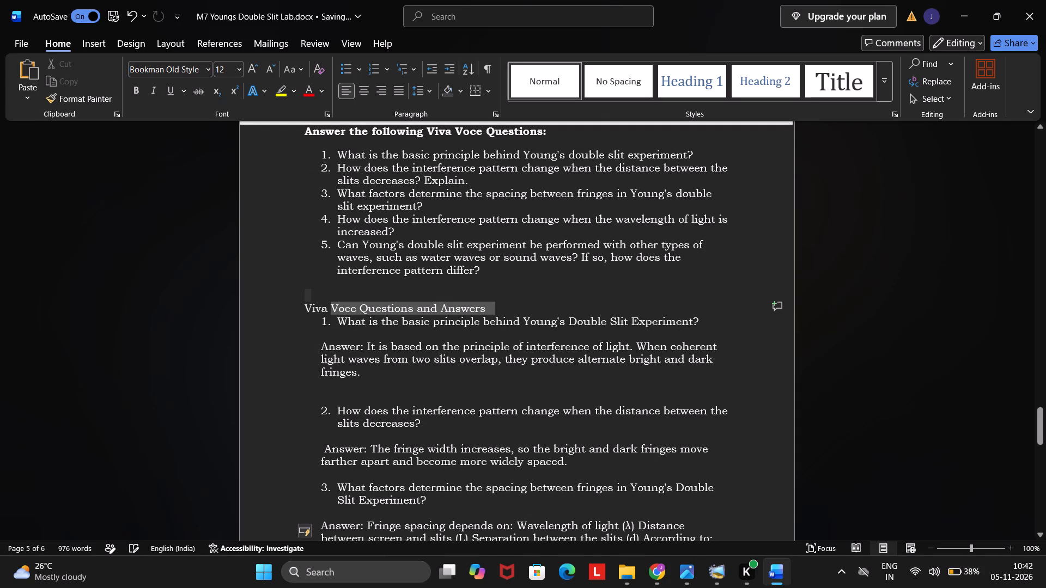
left_click_drag(351, 305, 434, 301)
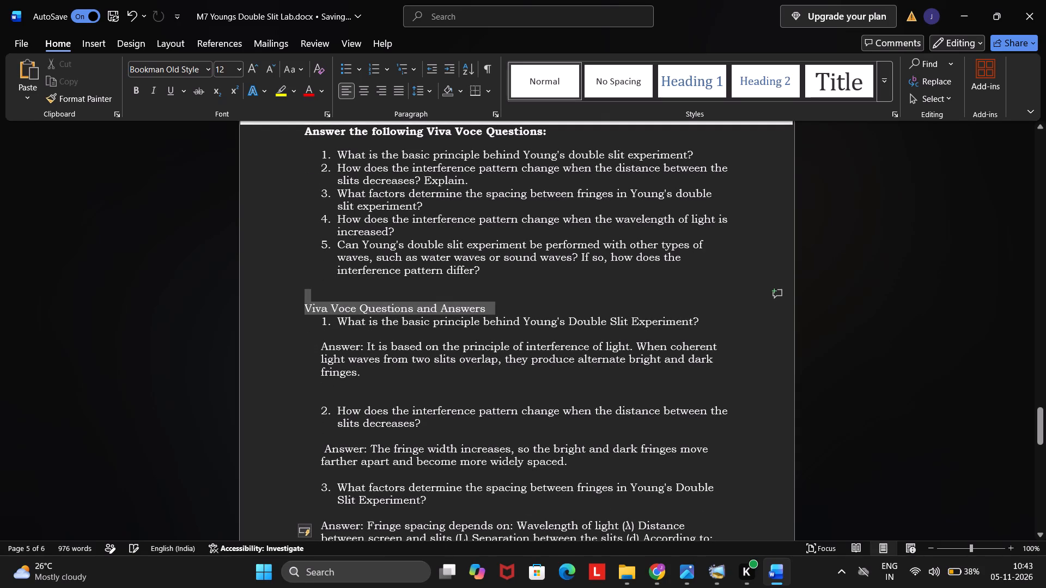
left_click_drag(434, 301, 429, 301)
left_click(429, 301)
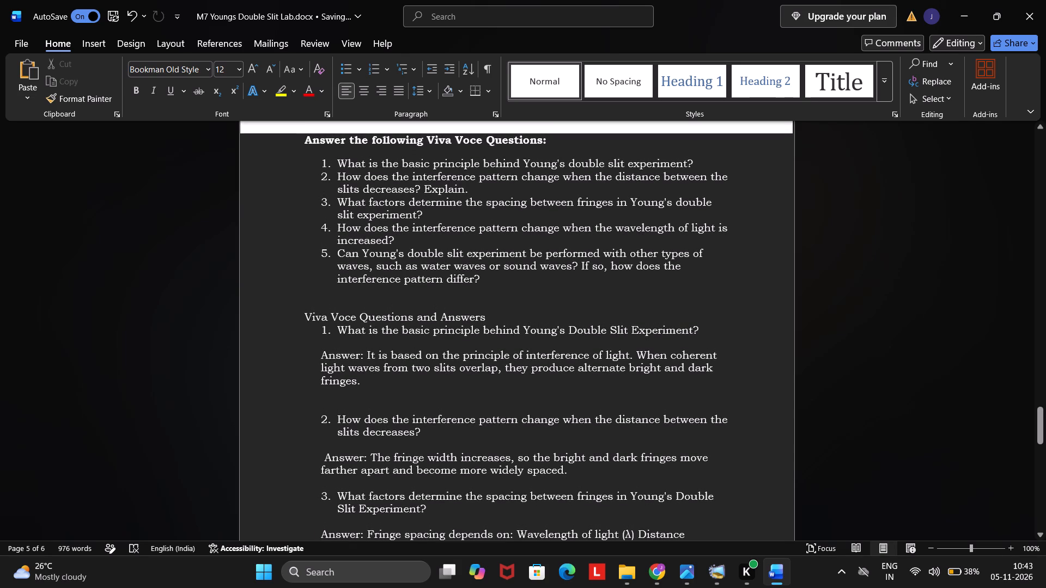
left_click(494, 316)
key("Return")
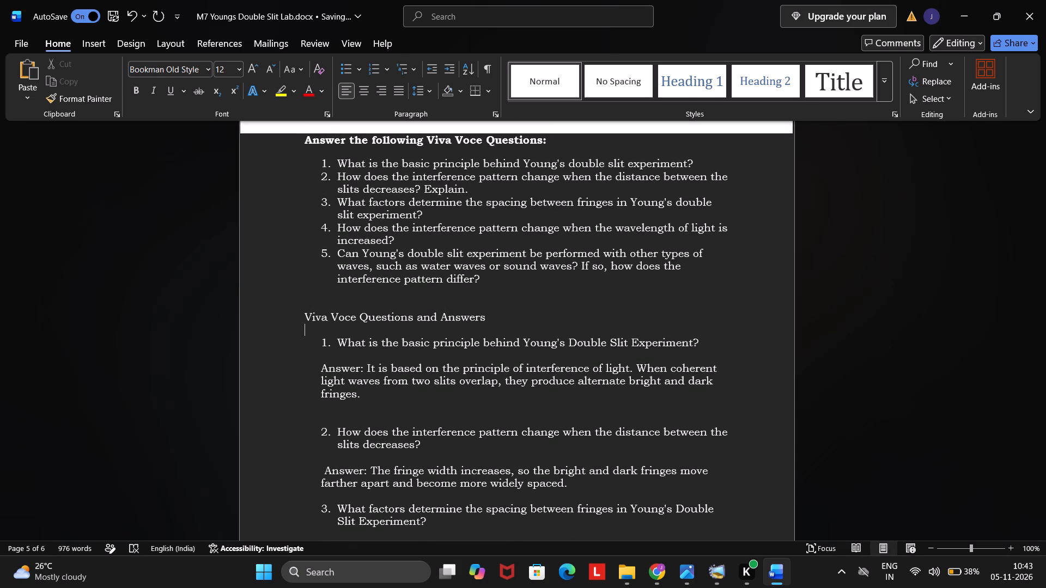
left_click(320, 341)
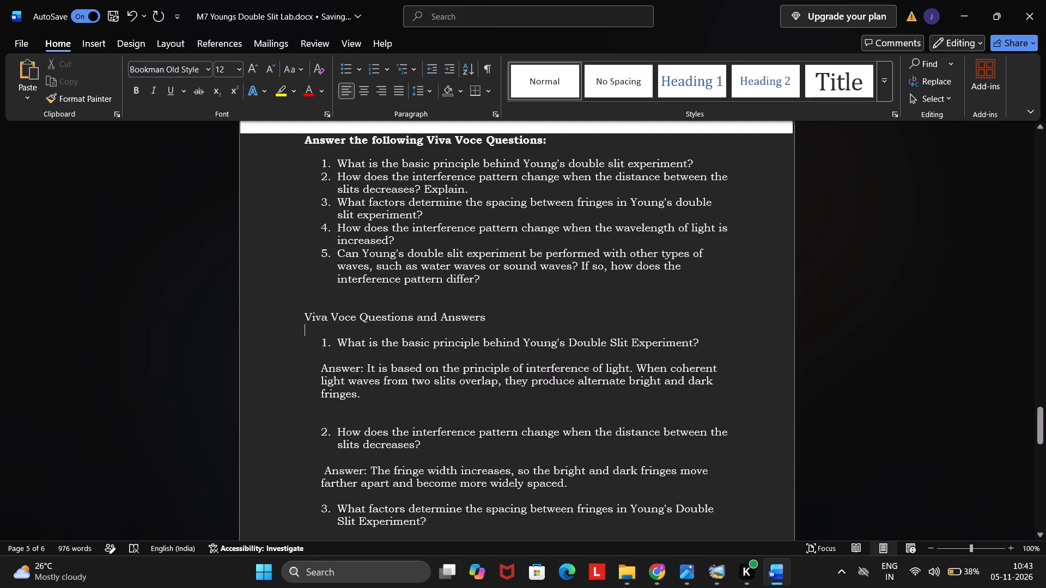
Shorten the "Viva Voce Questions and Answers" heading to just "Answers".
left_click(490, 307)
left_click_drag(437, 317, 336, 322)
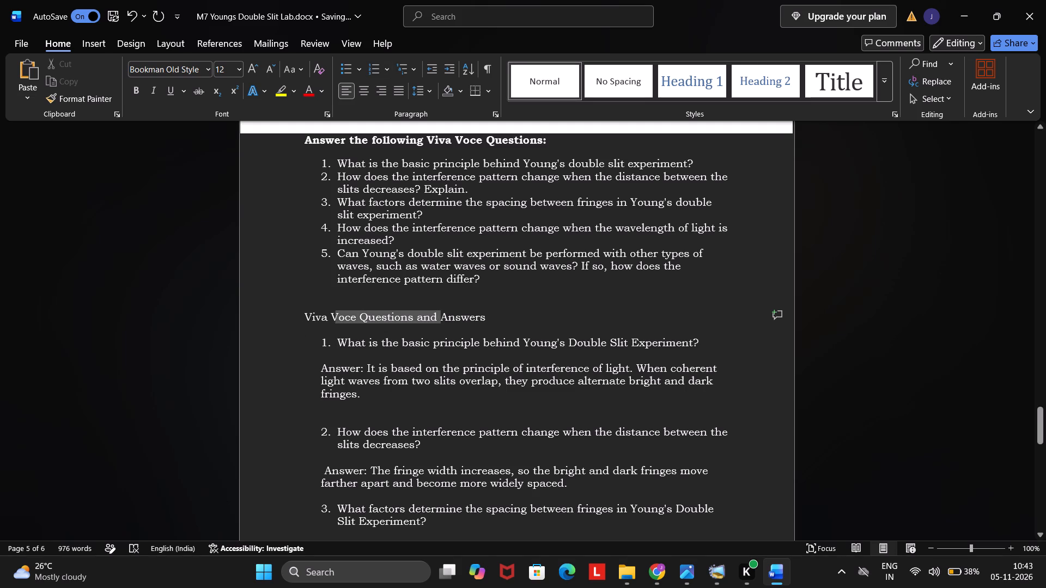
left_click_drag(336, 322, 302, 319)
key("BackSpace")
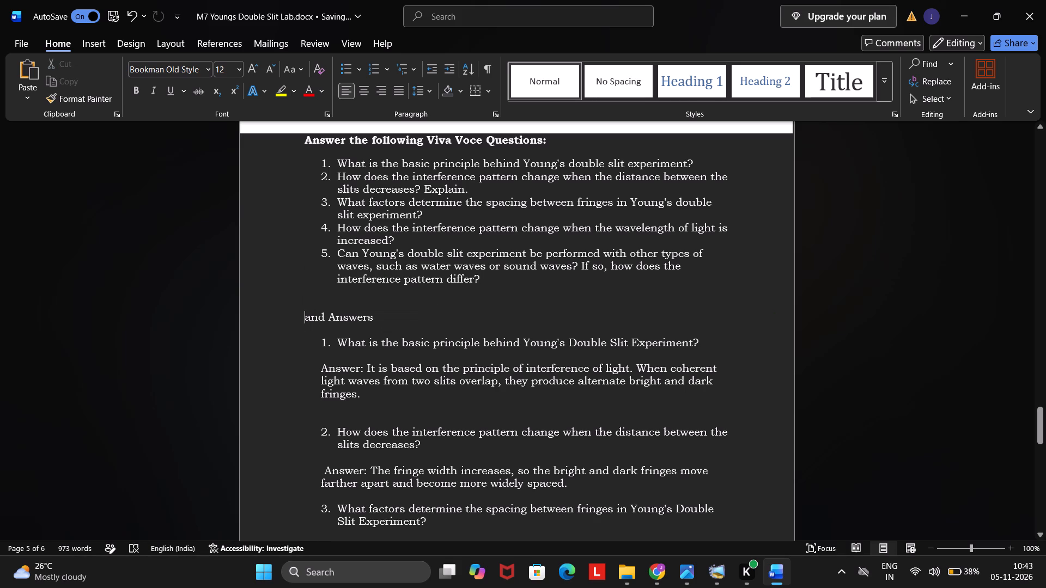
left_click(306, 319)
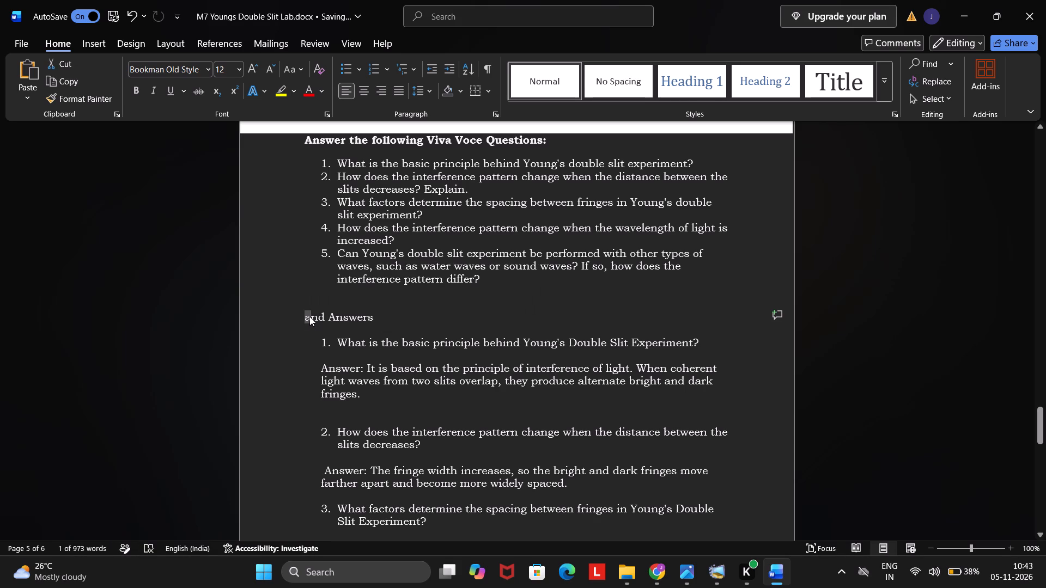
left_click(309, 316)
left_click_drag(300, 316, 322, 316)
key("BackSpace")
Indent the "Answers" heading with four spaces and end it with a colon in place of its trailing space.
key("space")
key("space")
key("space")
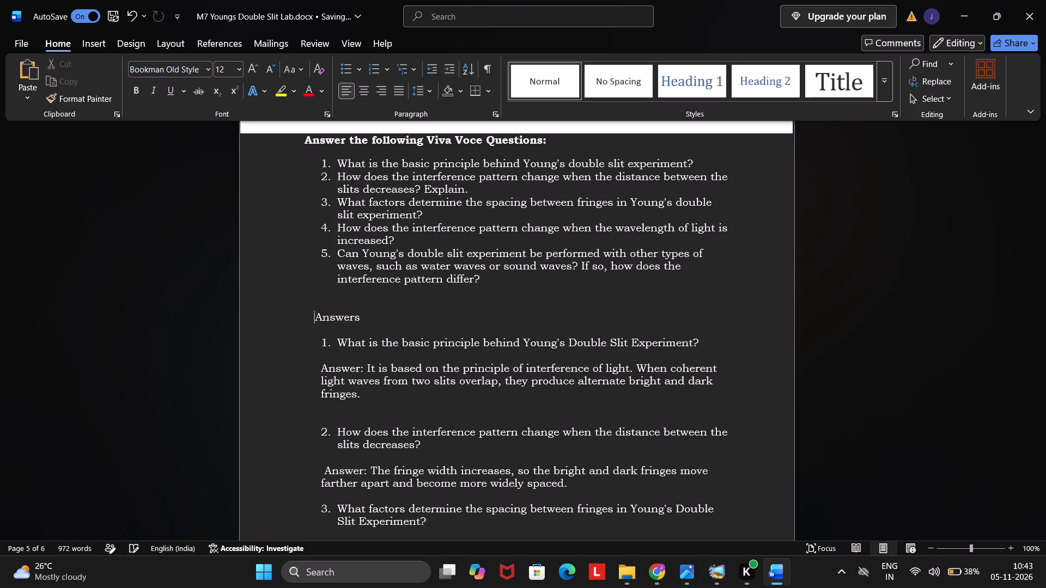
key("space")
key("space")
key("space")
key("BackSpace")
key("BackSpace")
left_click(368, 313)
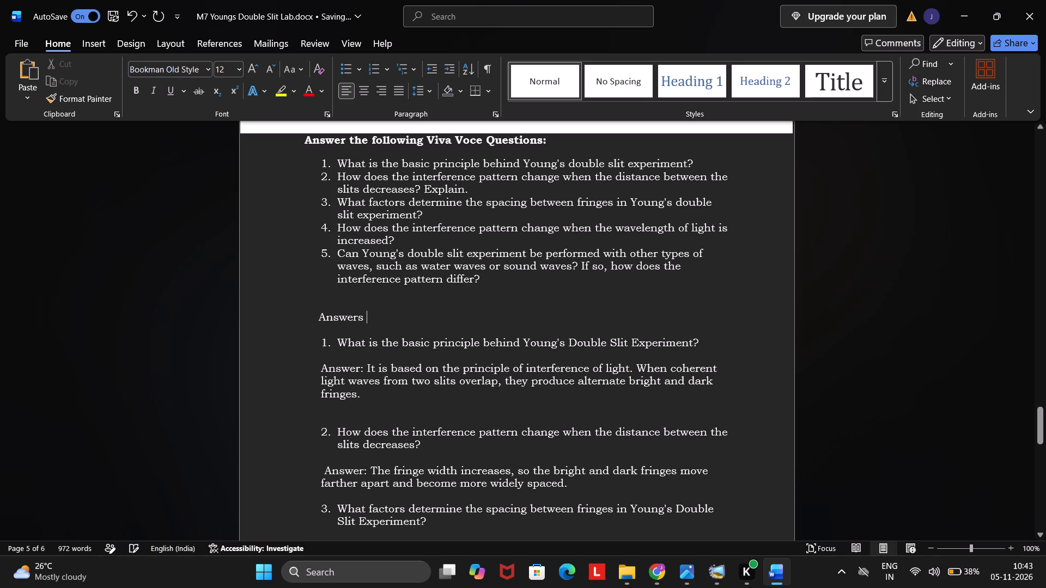
key("BackSpace")
key("shift+colon")
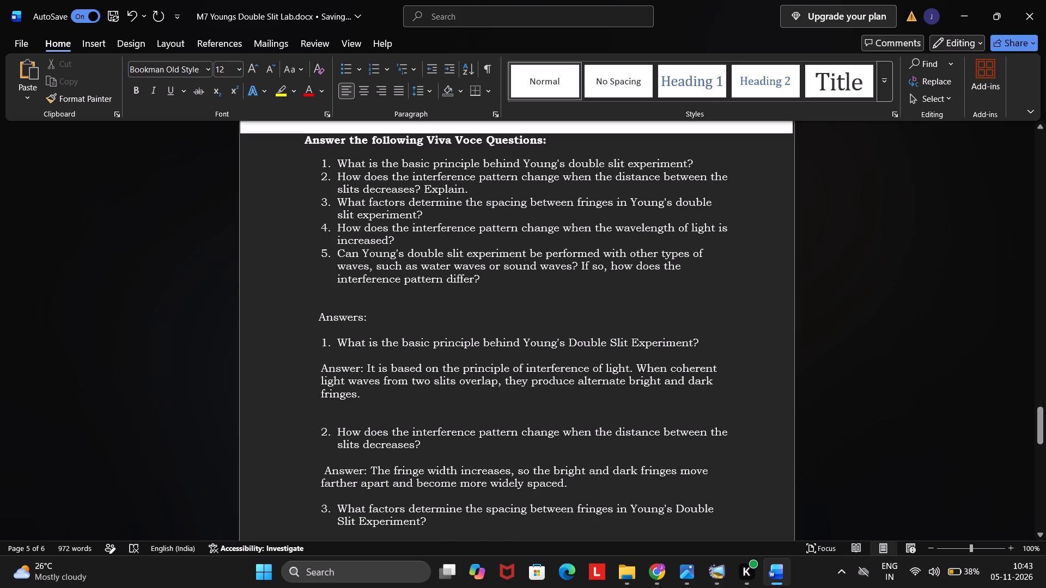
Review the whole report again from the first page to the answer to question 5, and return to the first page.
scroll(419, 437, "down", 2)
scroll(419, 437, "up", 9)
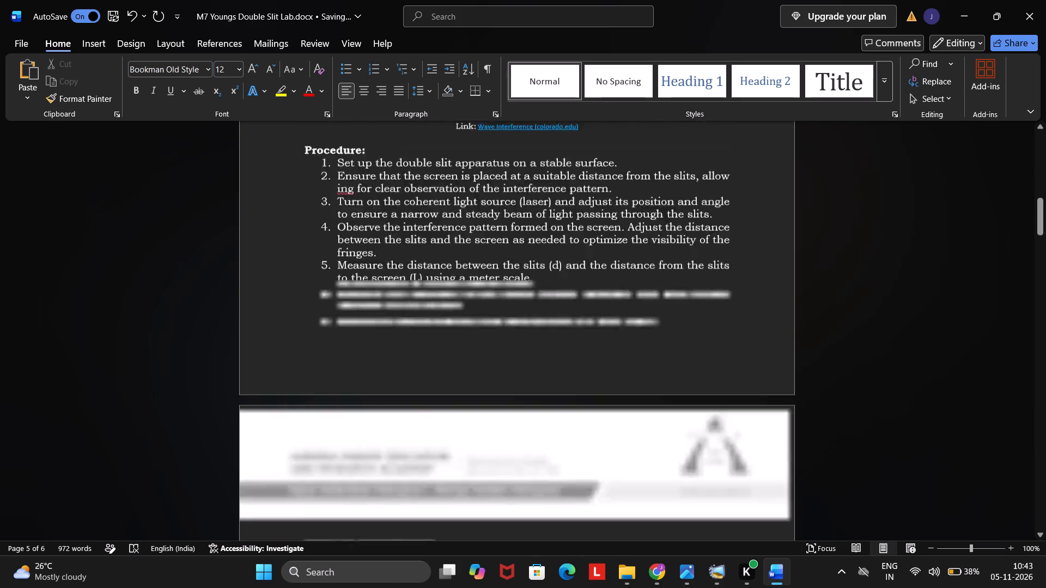
scroll(419, 437, "up", 12)
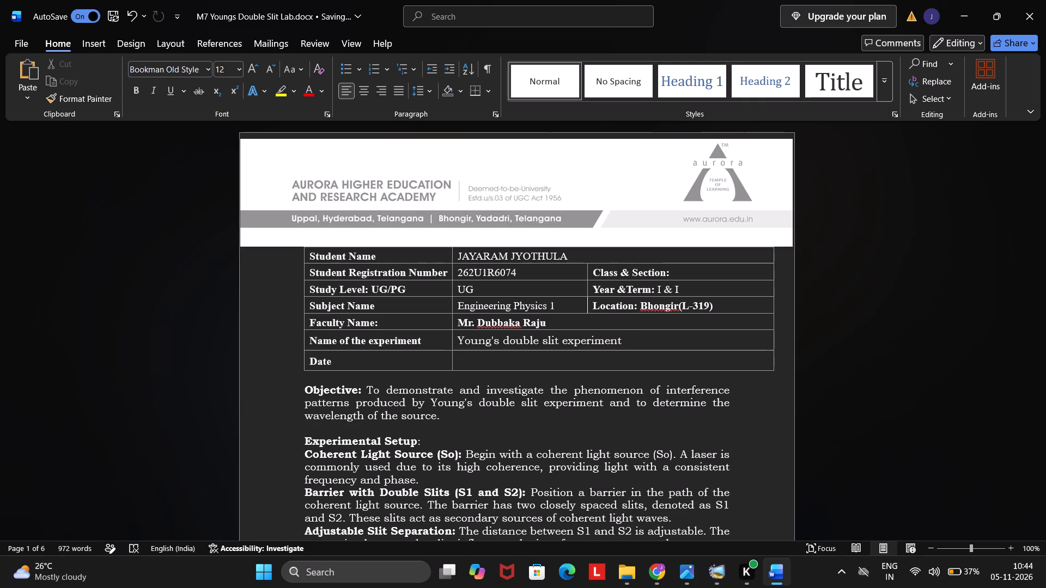
scroll(556, 357, "down", 1)
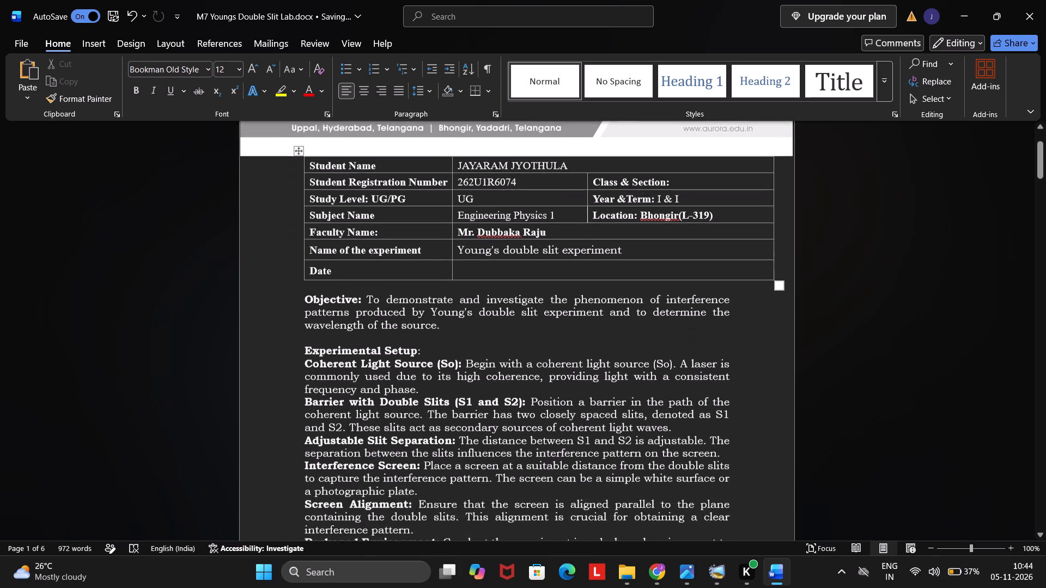
scroll(556, 357, "down", 4)
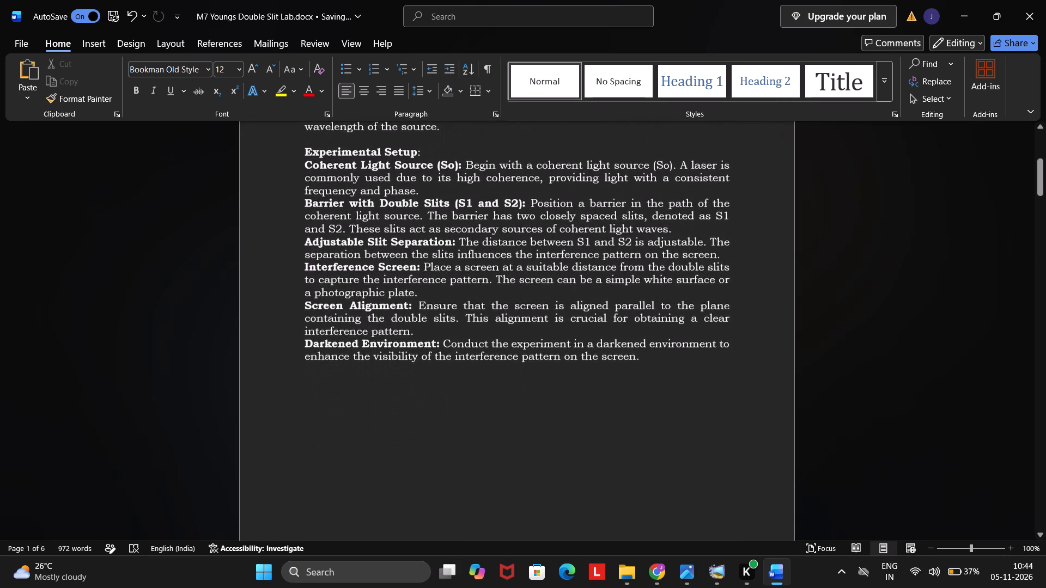
scroll(556, 357, "down", 6)
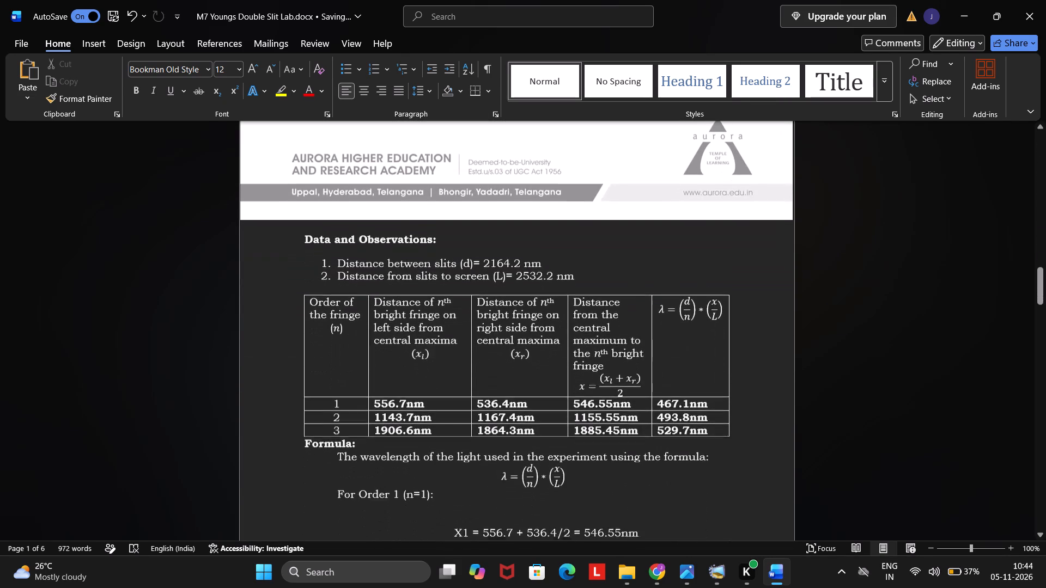
scroll(556, 357, "down", 3)
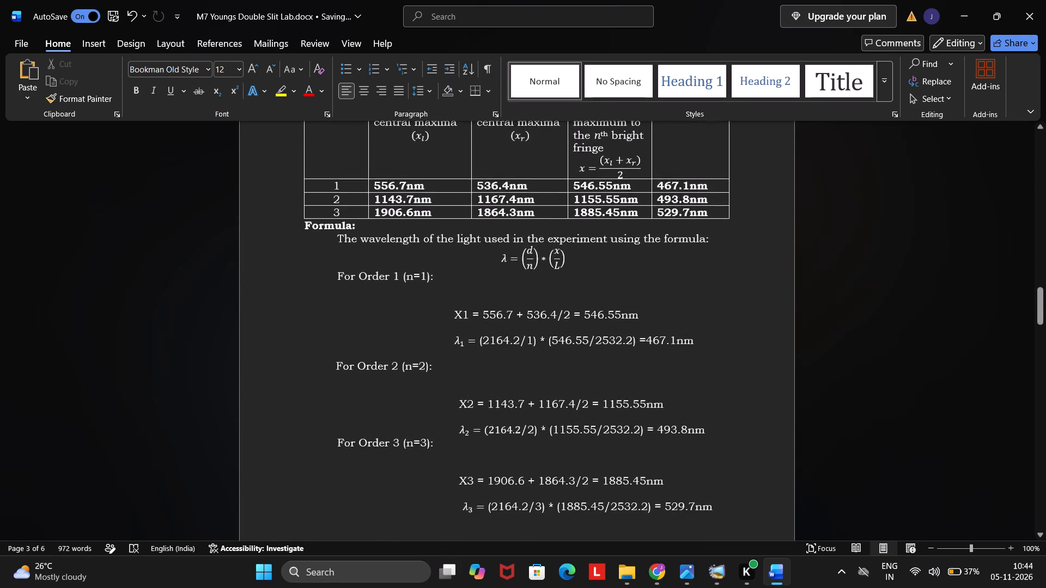
scroll(556, 357, "down", 8)
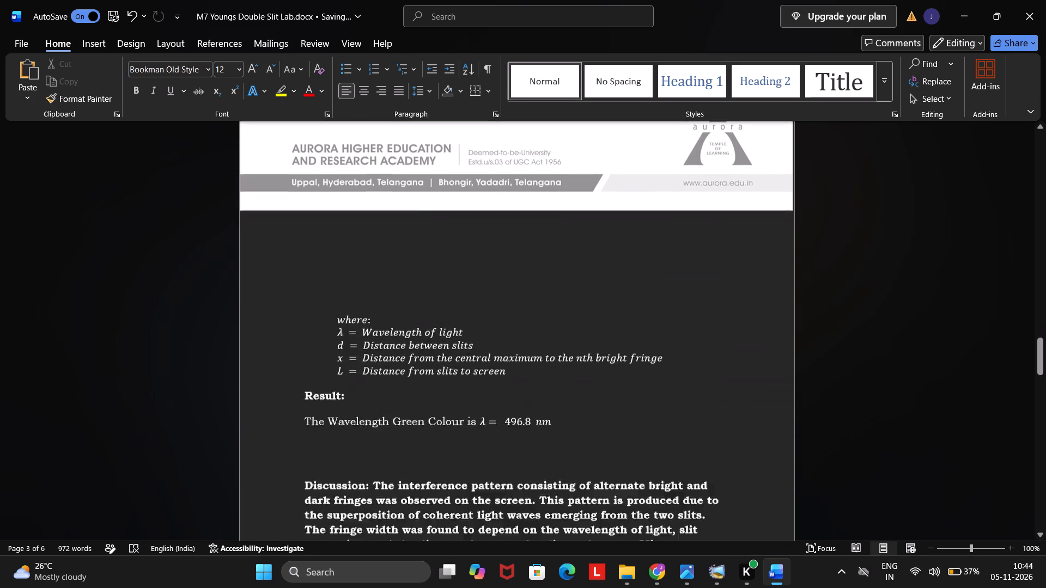
scroll(556, 357, "down", 3)
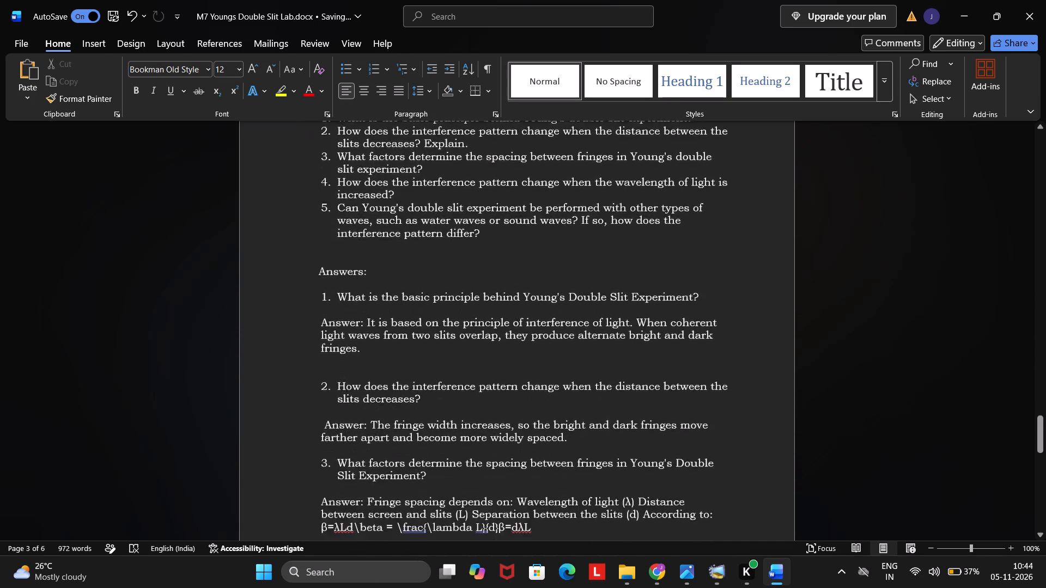
scroll(556, 357, "down", 5)
scroll(556, 357, "up", 3)
scroll(556, 357, "down", 2)
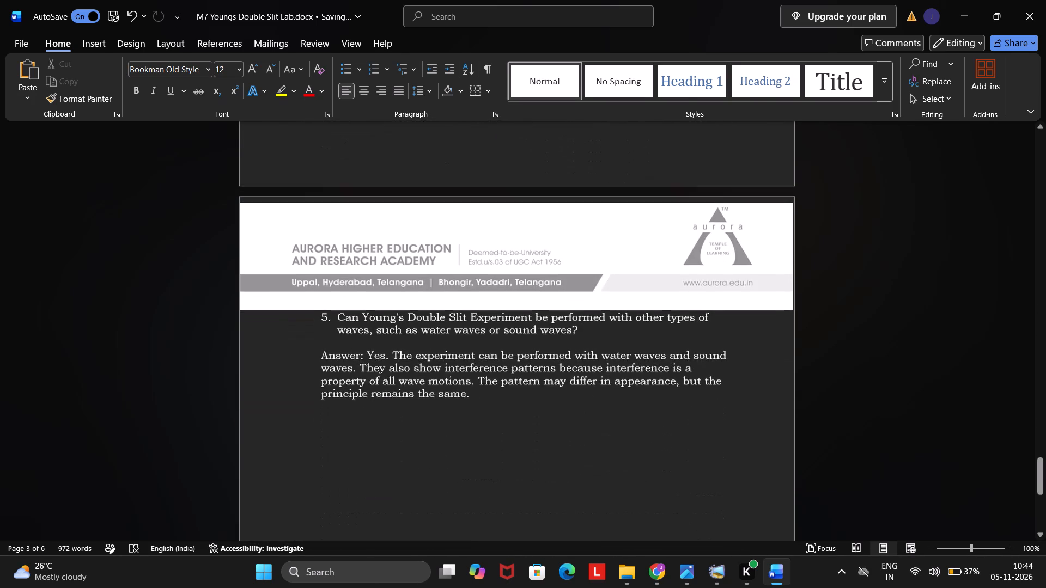
scroll(556, 357, "down", 5)
scroll(556, 357, "up", 8)
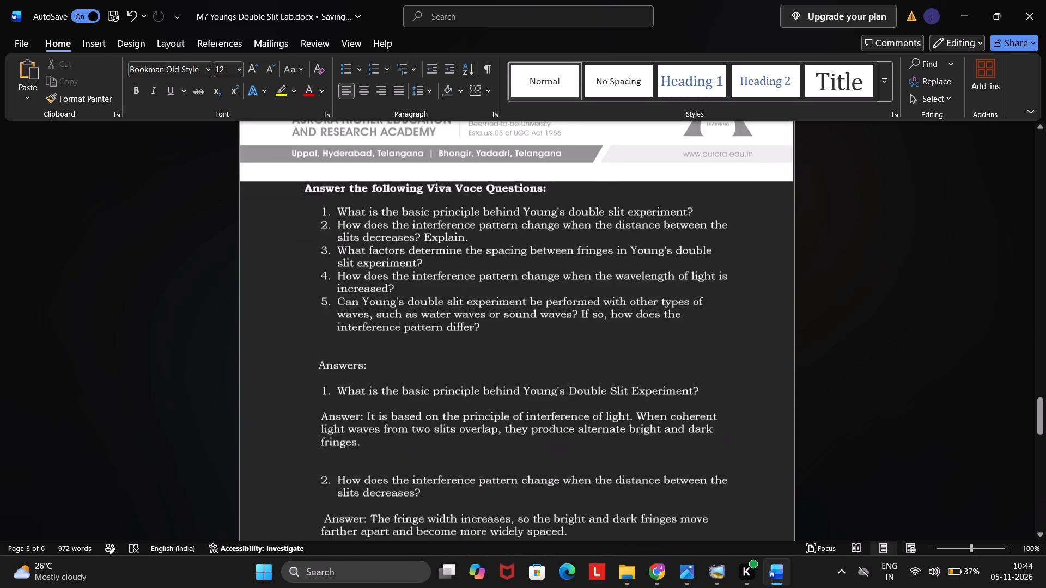
scroll(556, 357, "up", 15)
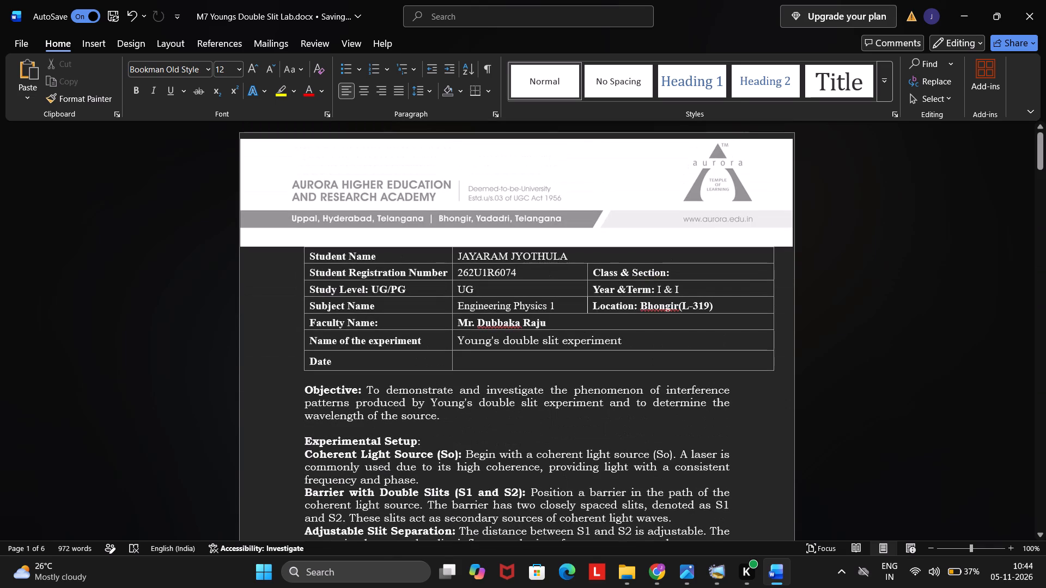
scroll(556, 357, "left", 1)
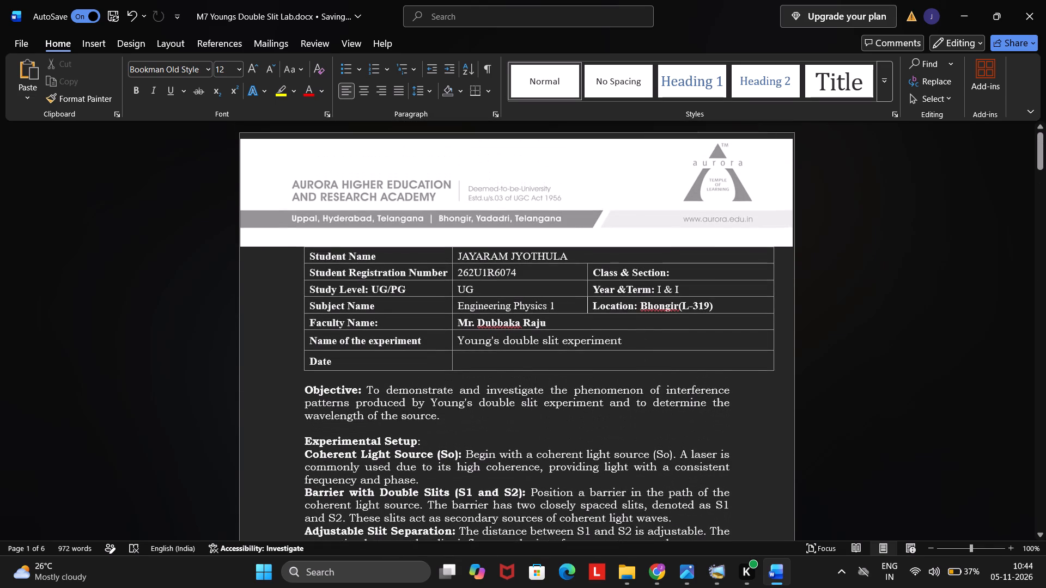
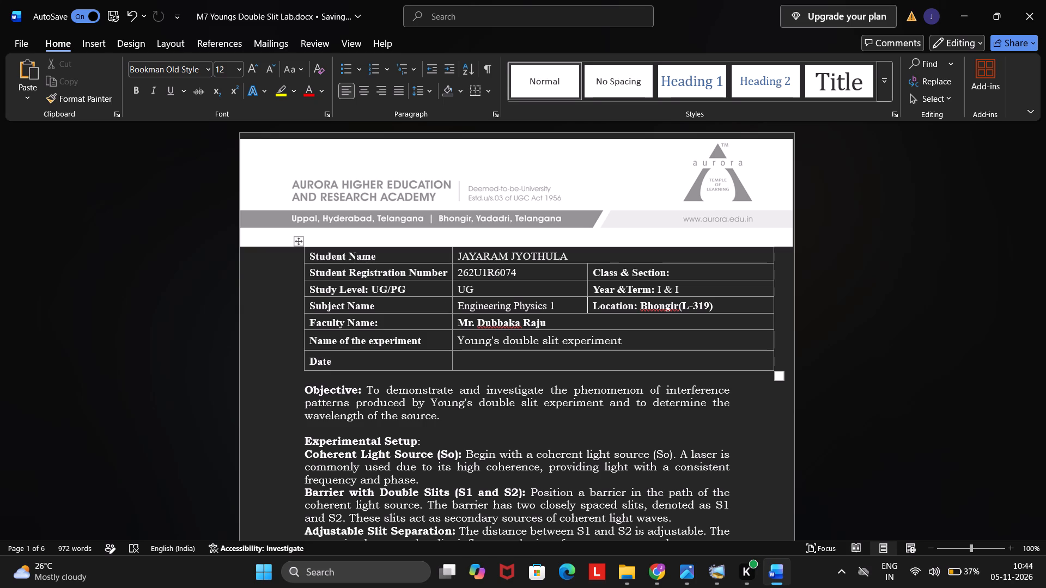
Review the report from the first page to the conclusion and viva voce questions, and go back to the observation table and wavelength calculations.
scroll(767, 342, "down", 5)
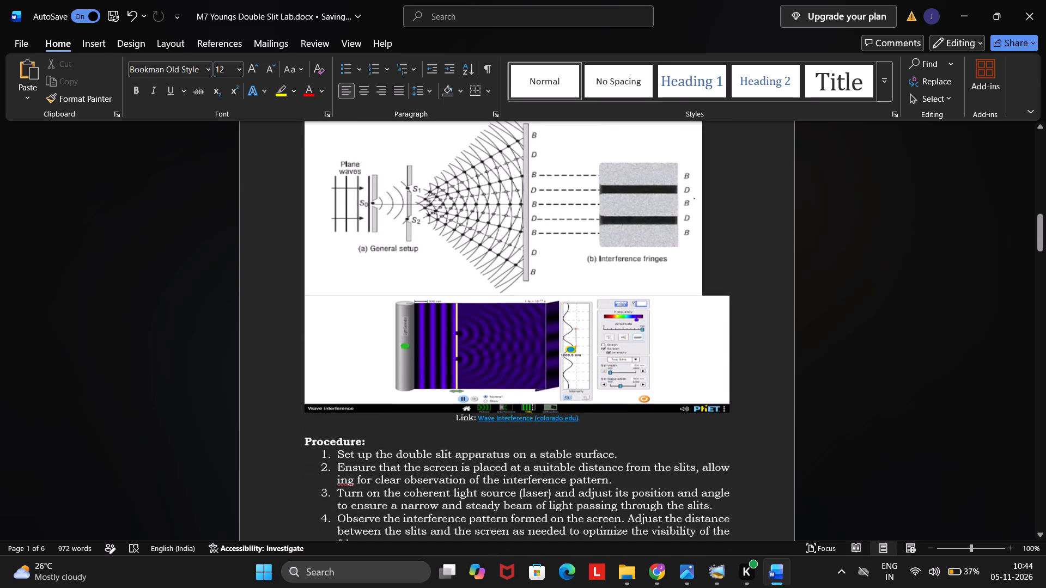
scroll(767, 342, "down", 3)
scroll(767, 342, "left", 1)
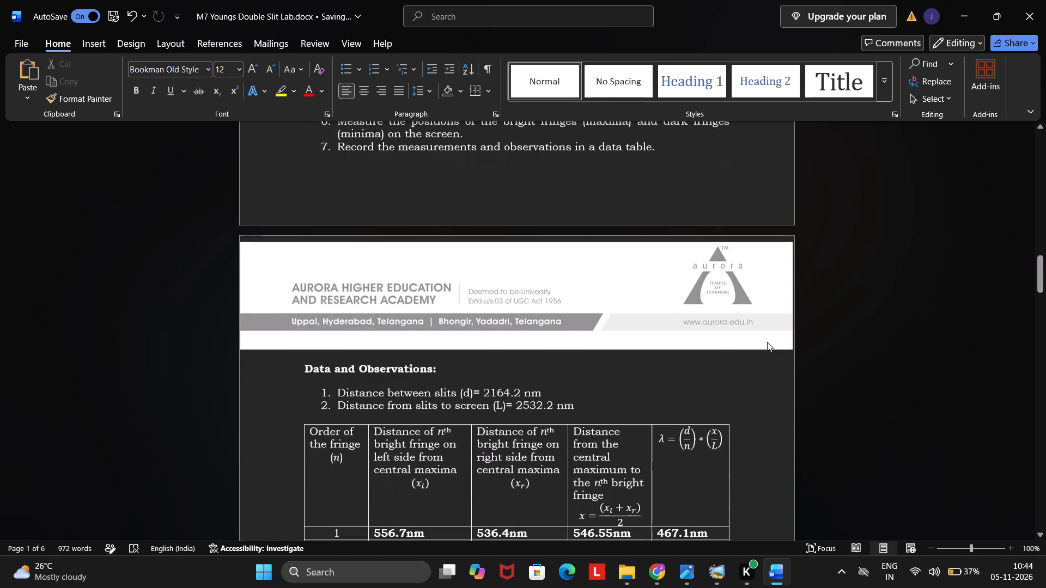
scroll(767, 342, "left", 2)
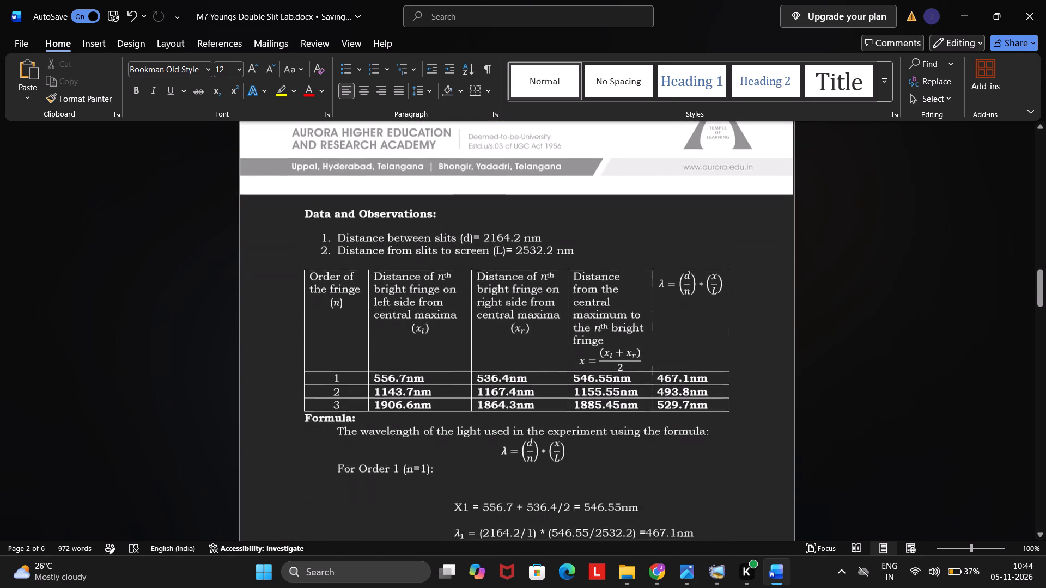
scroll(767, 342, "left", 1)
scroll(767, 342, "up", 3)
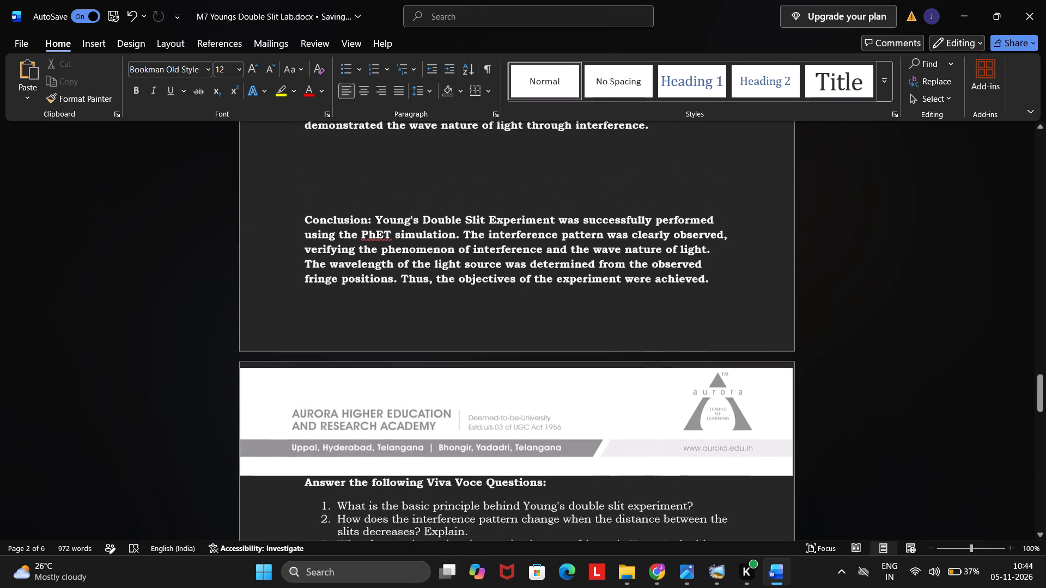
scroll(767, 342, "up", 10)
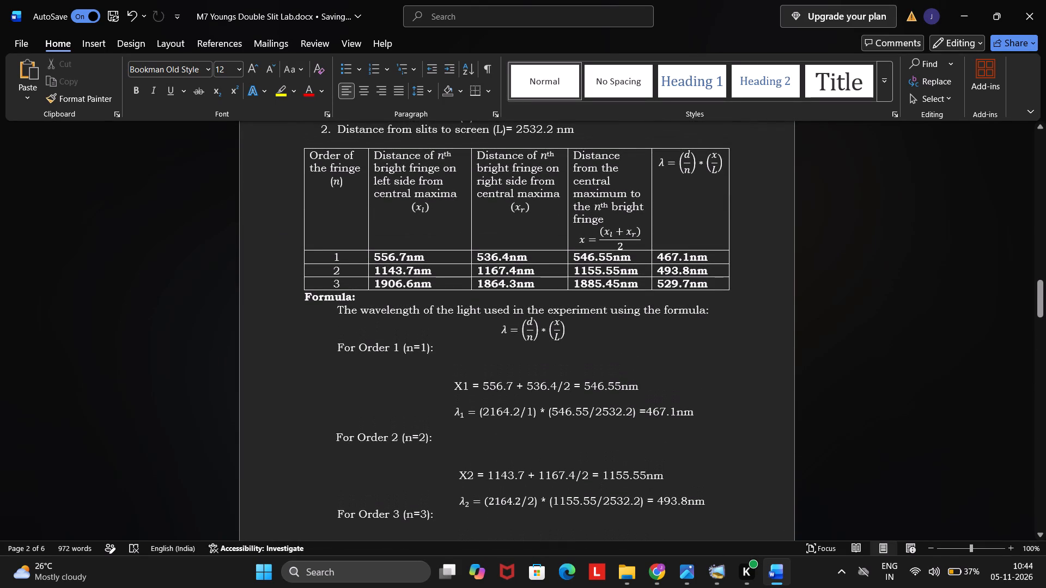
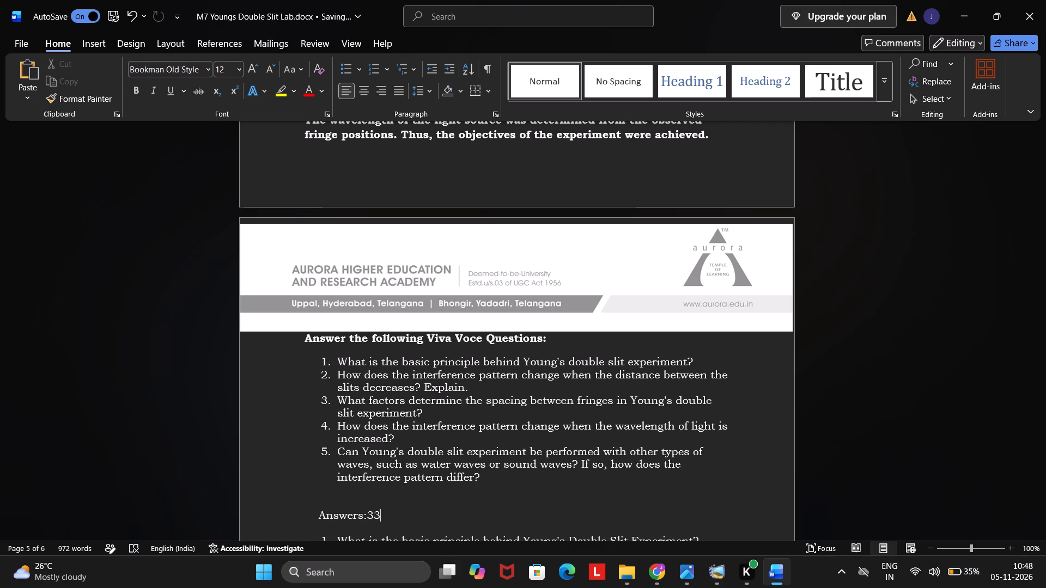
Review the observation table, the wavelength calculations and the Result section of the report.
scroll(698, 414, "up", 11)
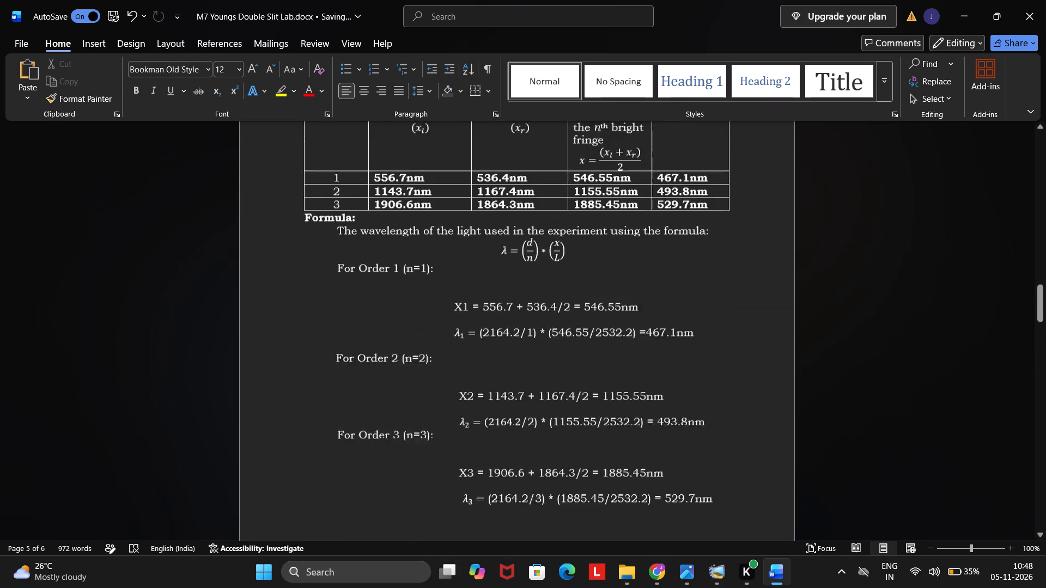
scroll(698, 414, "up", 1)
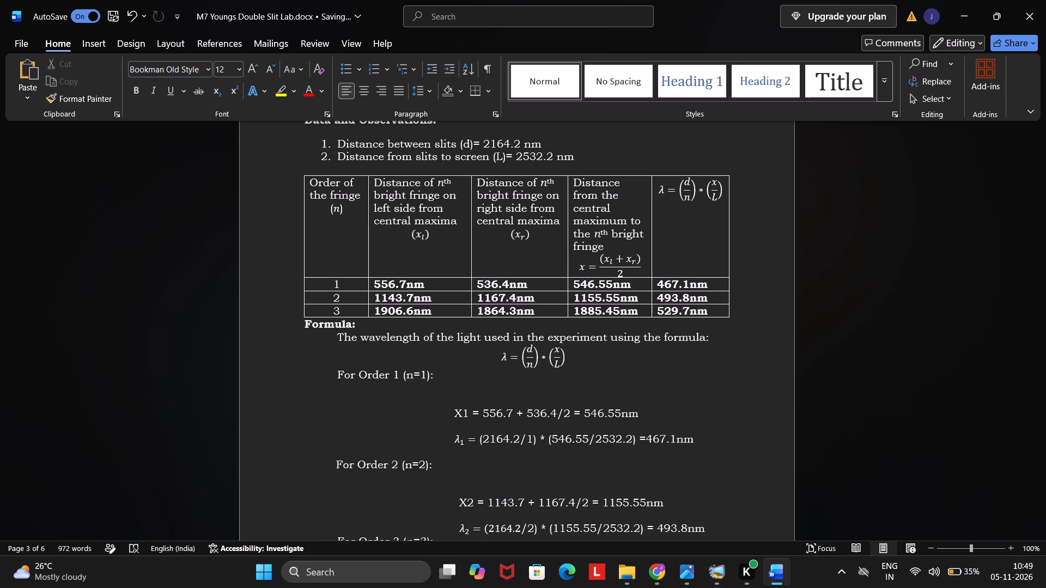
scroll(698, 414, "down", 1)
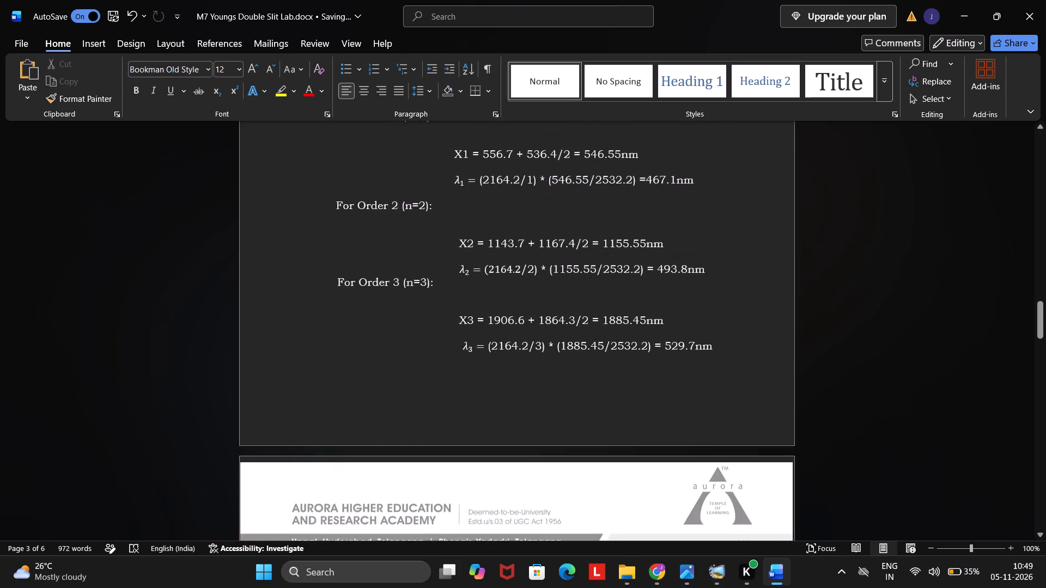
scroll(698, 414, "down", 3)
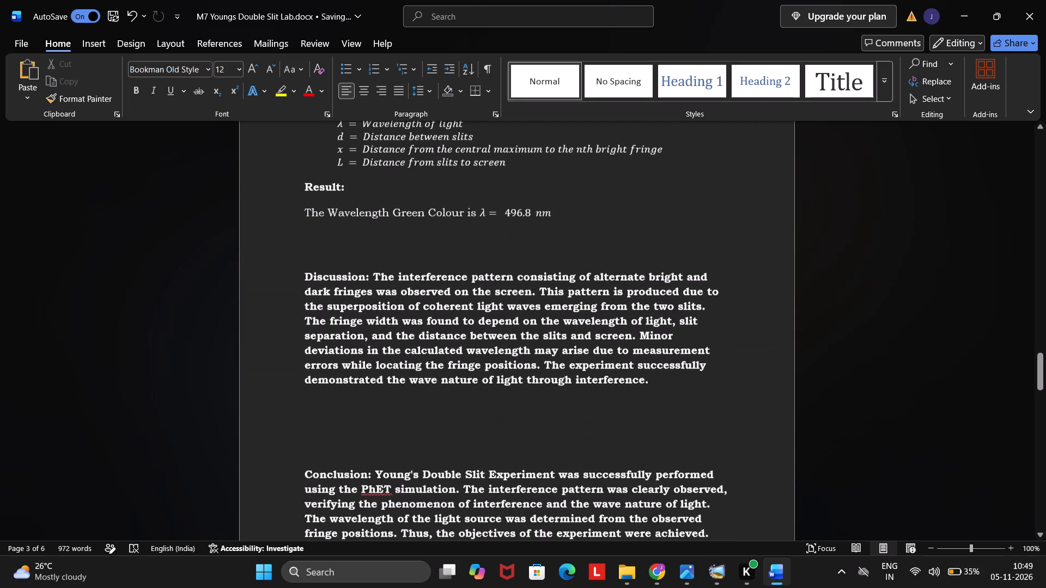
scroll(698, 414, "down", 1)
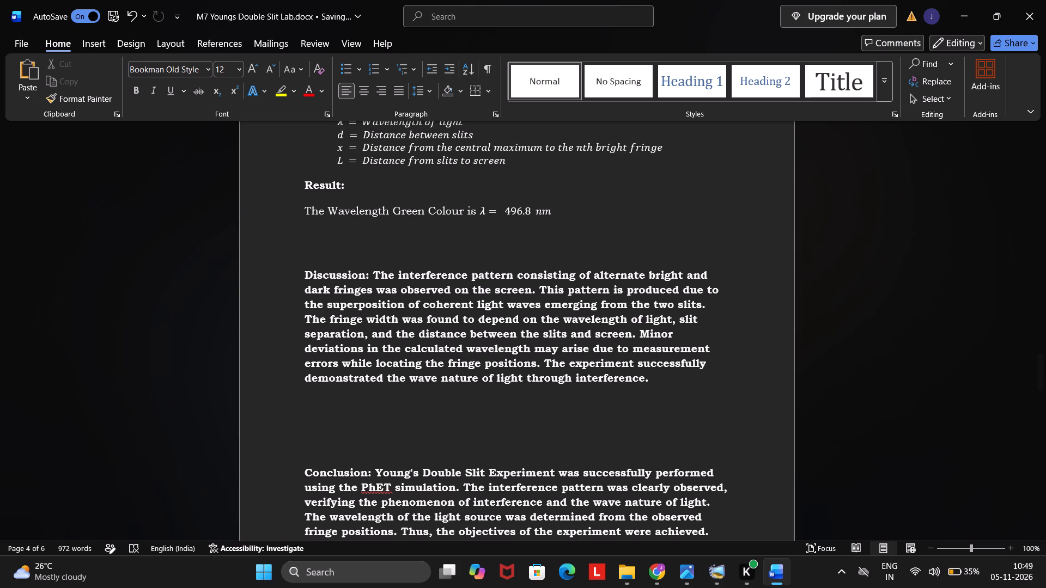
scroll(670, 346, "up", 2)
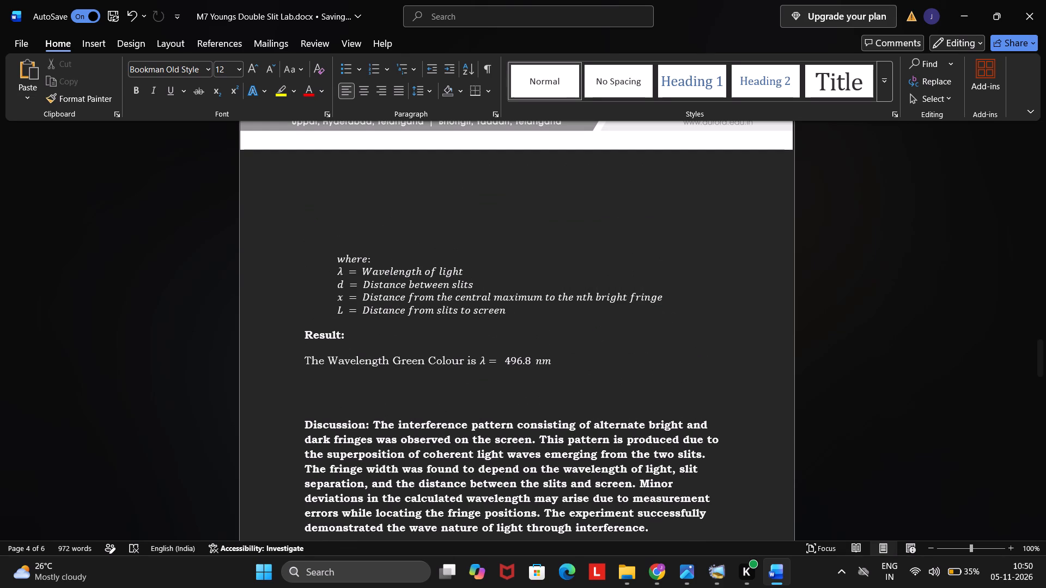
Add an indented line beneath the Result heading with a copy of the λ symbol followed by an equals sign.
left_click(476, 351)
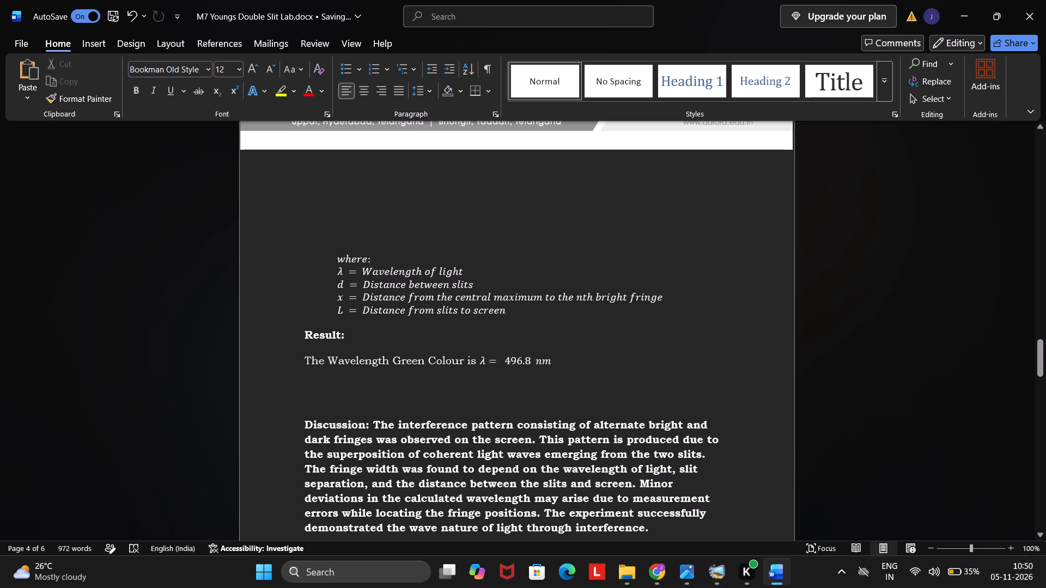
left_click_drag(479, 360, 485, 361)
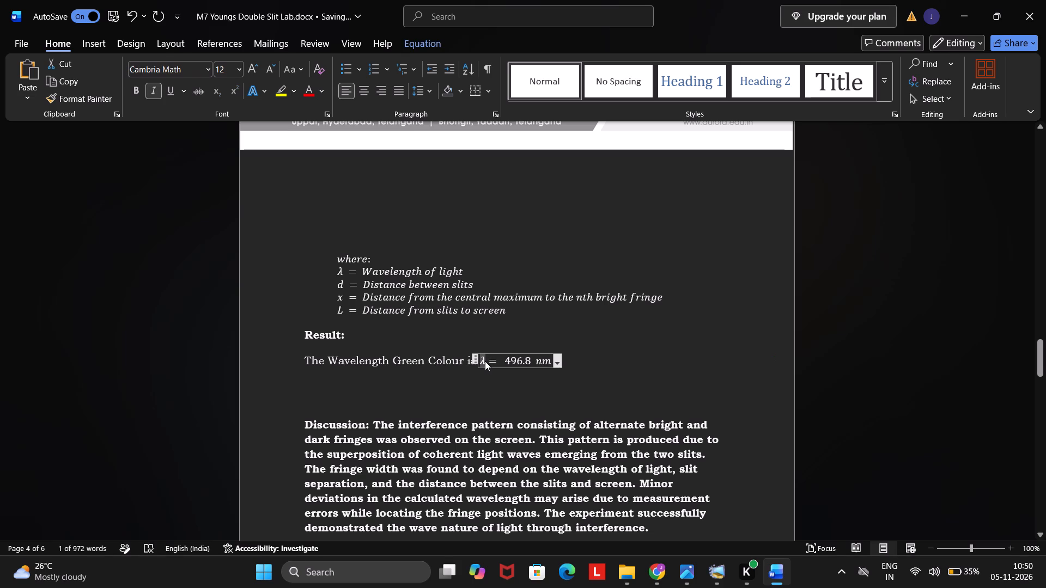
key("ctrl+c")
left_click(424, 335)
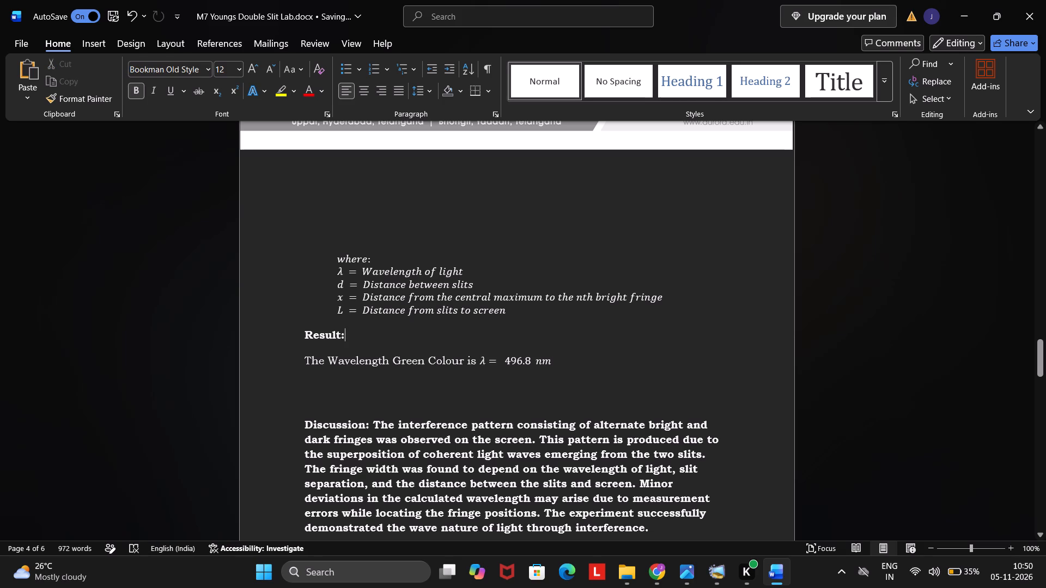
key("Return")
key("space")
key("space")
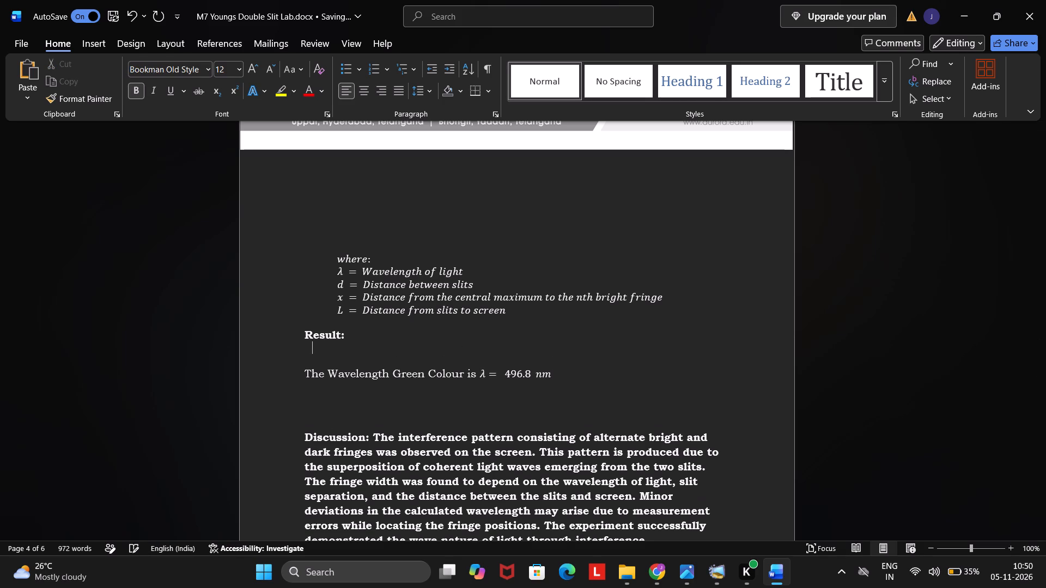
key("space")
key("space")
key("space")
key("space")
key("space")
key("space")
key("space")
key("space")
key("ctrl+v")
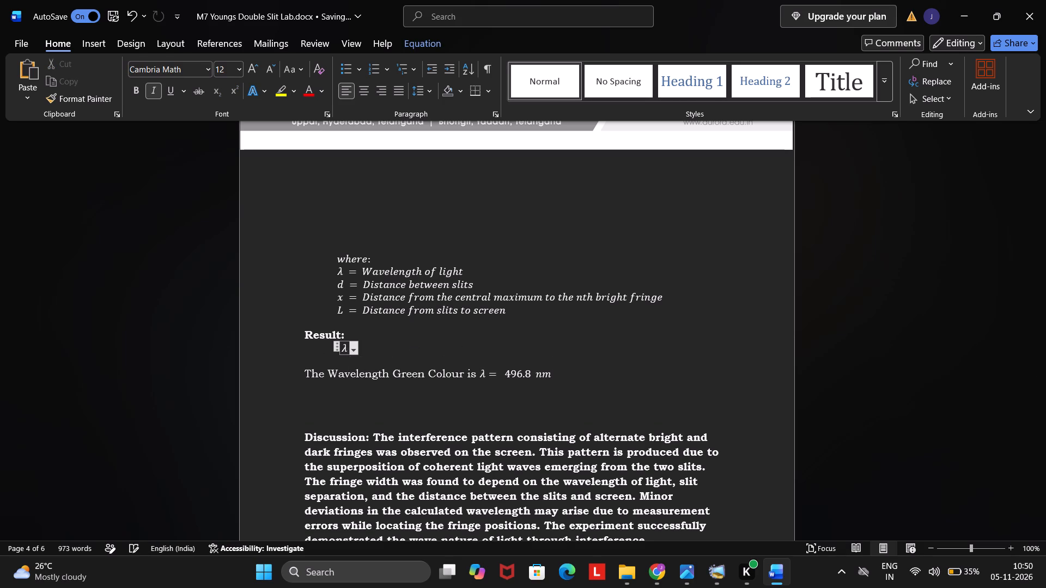
key("equal")
key("space")
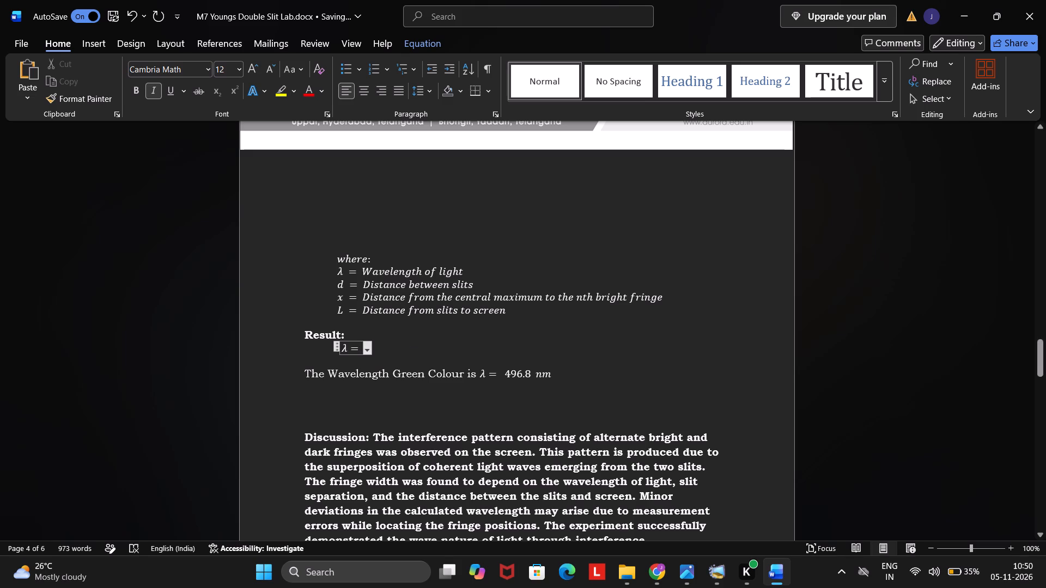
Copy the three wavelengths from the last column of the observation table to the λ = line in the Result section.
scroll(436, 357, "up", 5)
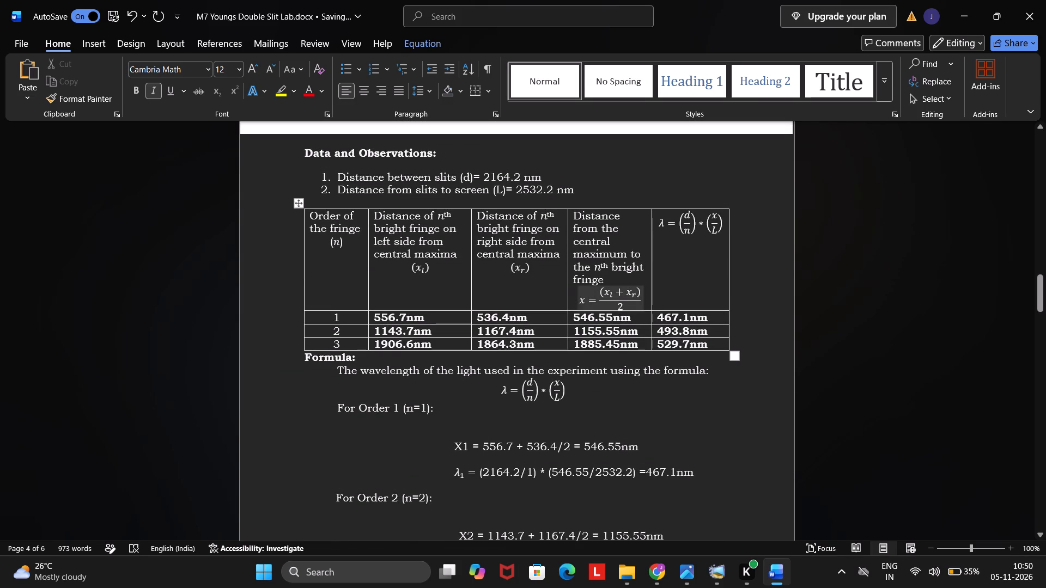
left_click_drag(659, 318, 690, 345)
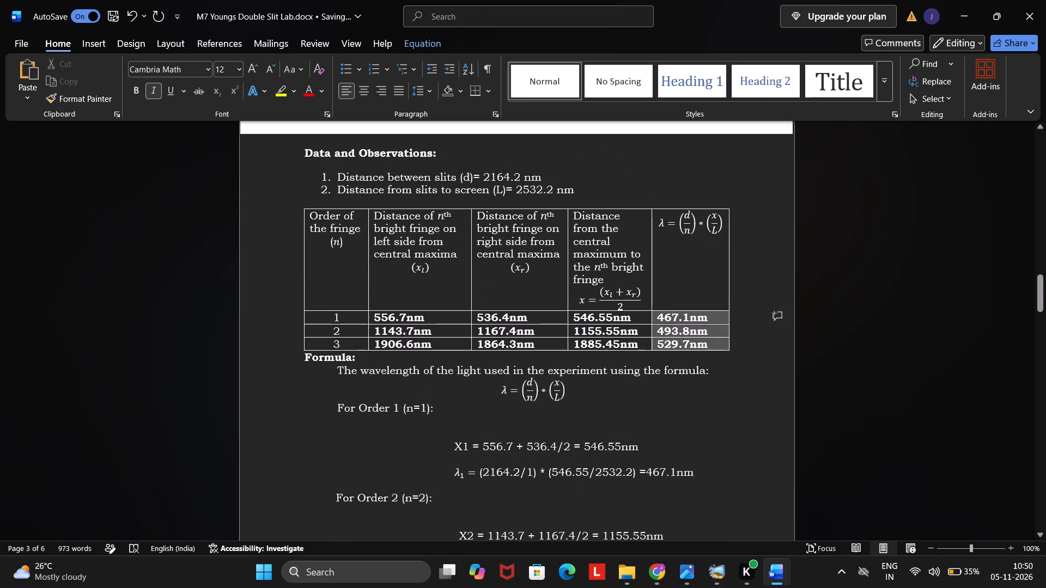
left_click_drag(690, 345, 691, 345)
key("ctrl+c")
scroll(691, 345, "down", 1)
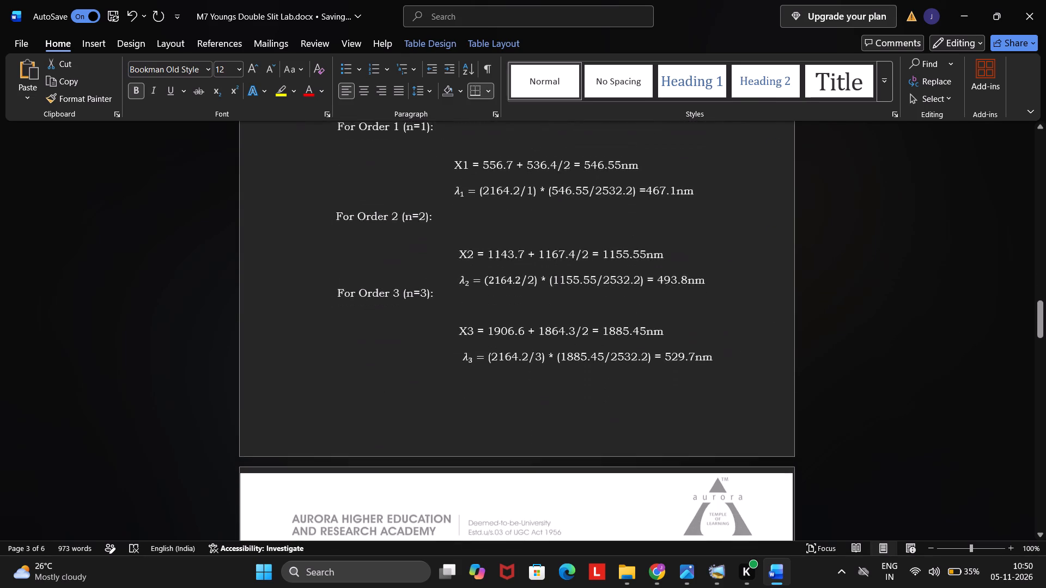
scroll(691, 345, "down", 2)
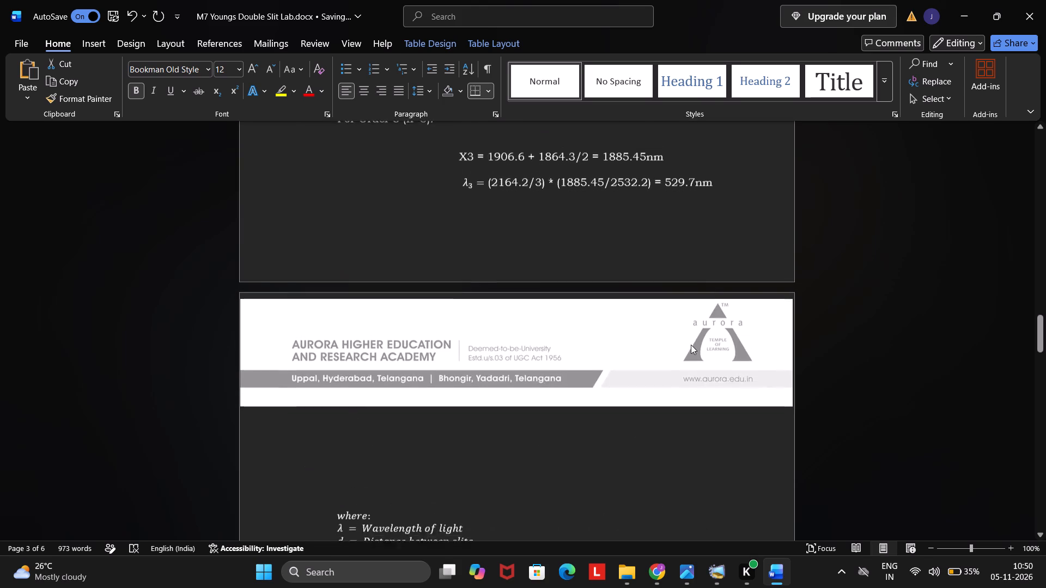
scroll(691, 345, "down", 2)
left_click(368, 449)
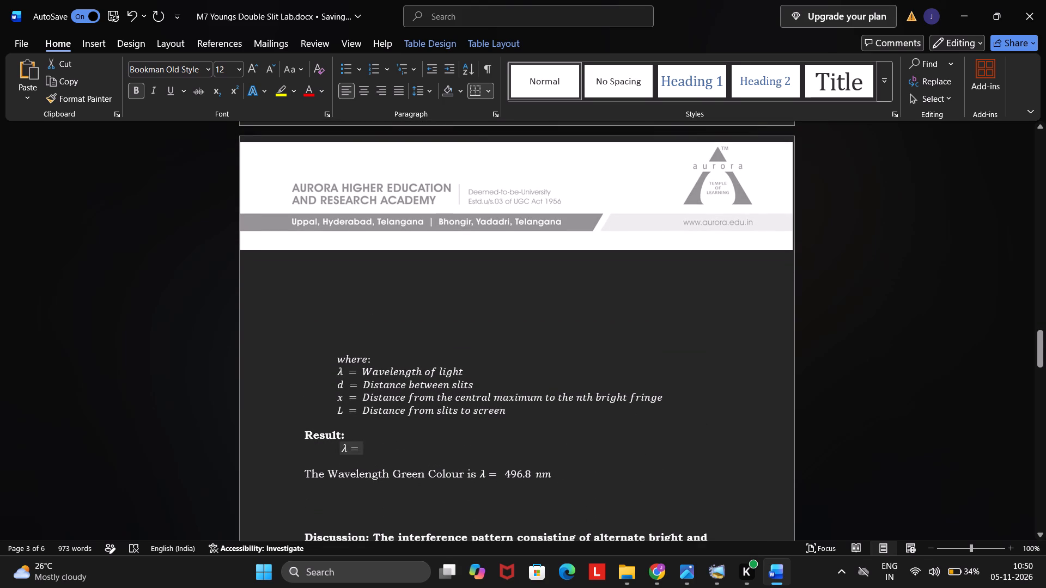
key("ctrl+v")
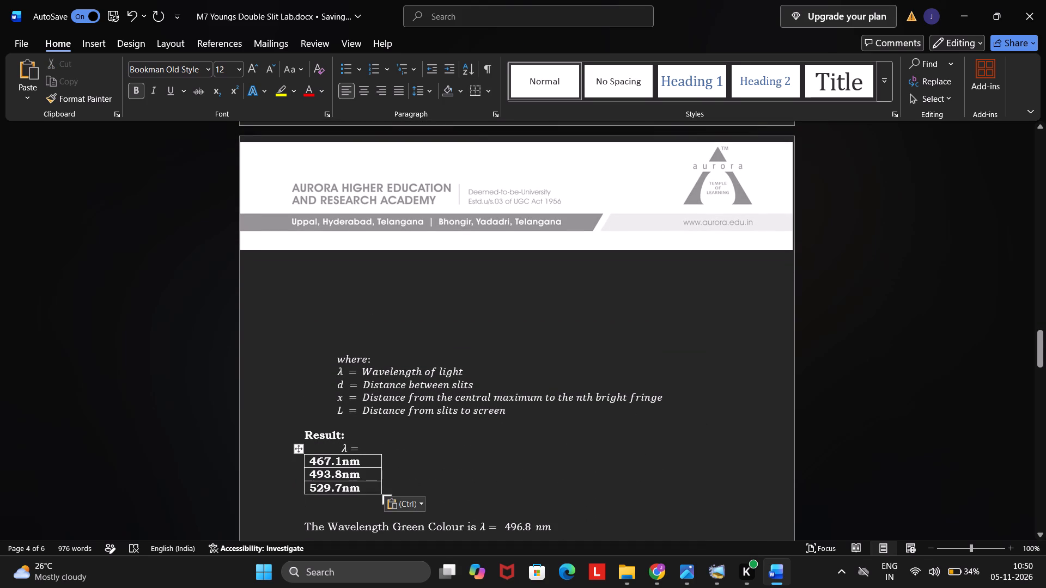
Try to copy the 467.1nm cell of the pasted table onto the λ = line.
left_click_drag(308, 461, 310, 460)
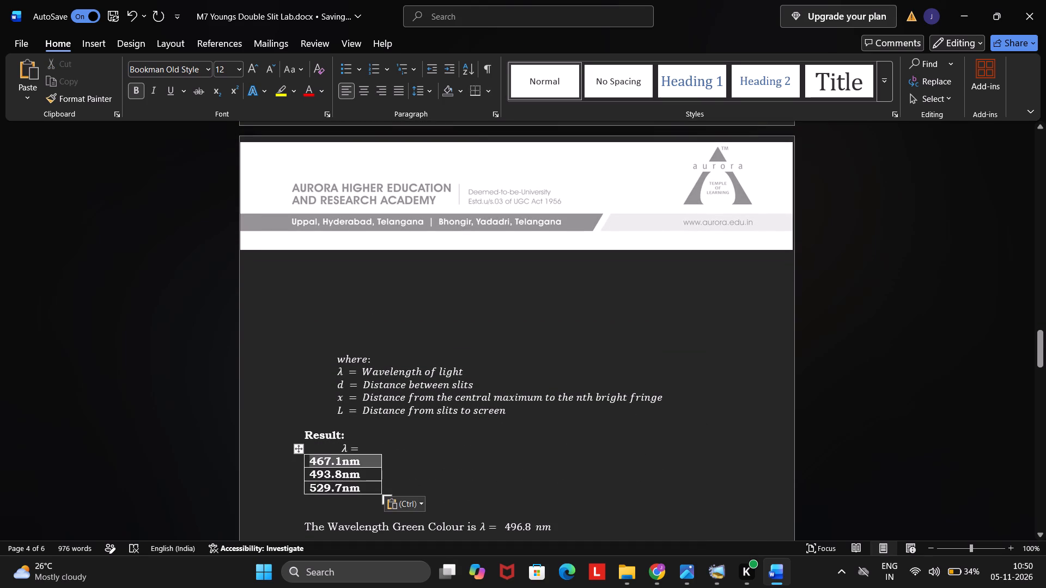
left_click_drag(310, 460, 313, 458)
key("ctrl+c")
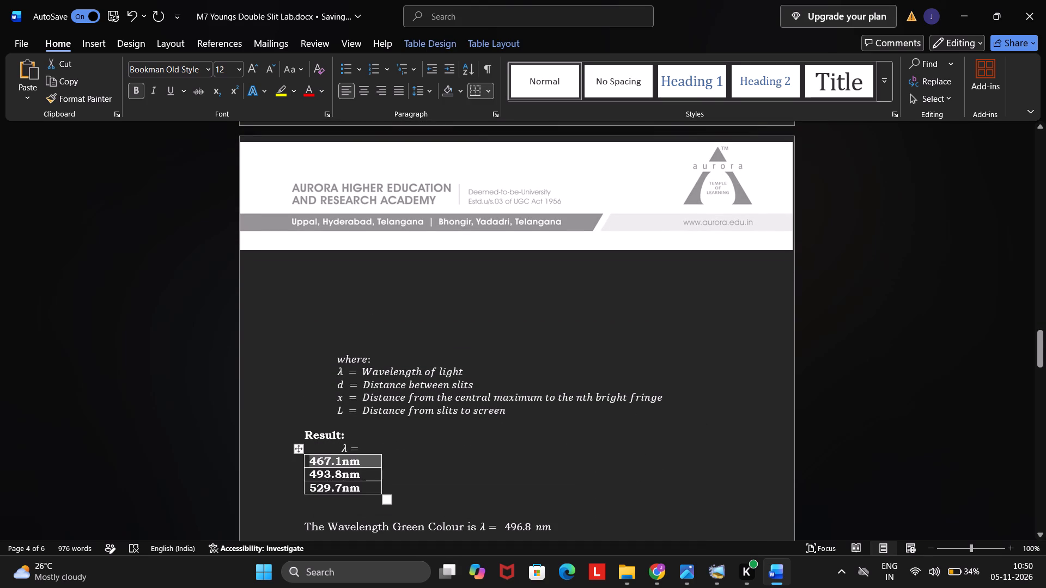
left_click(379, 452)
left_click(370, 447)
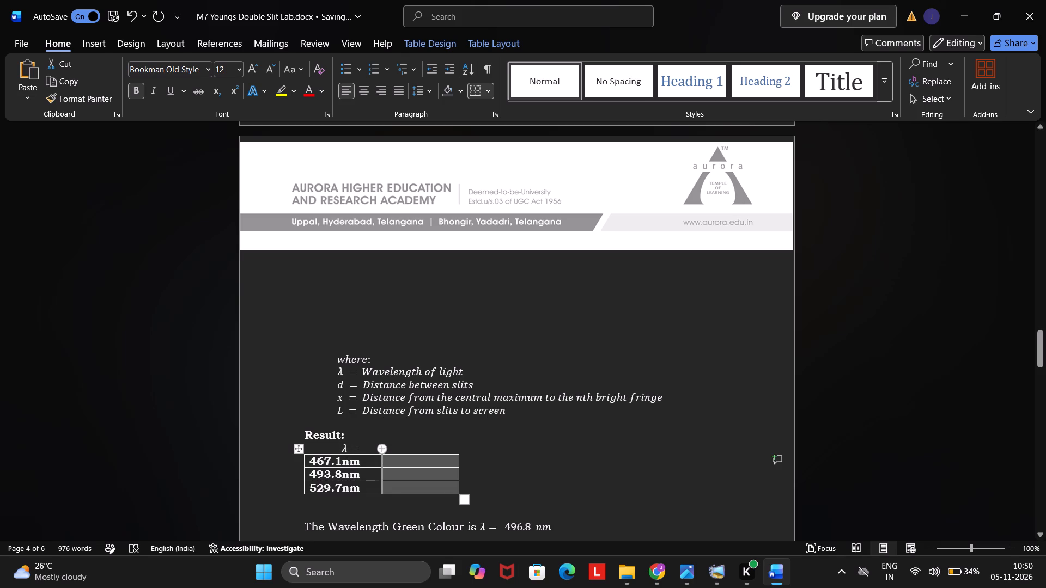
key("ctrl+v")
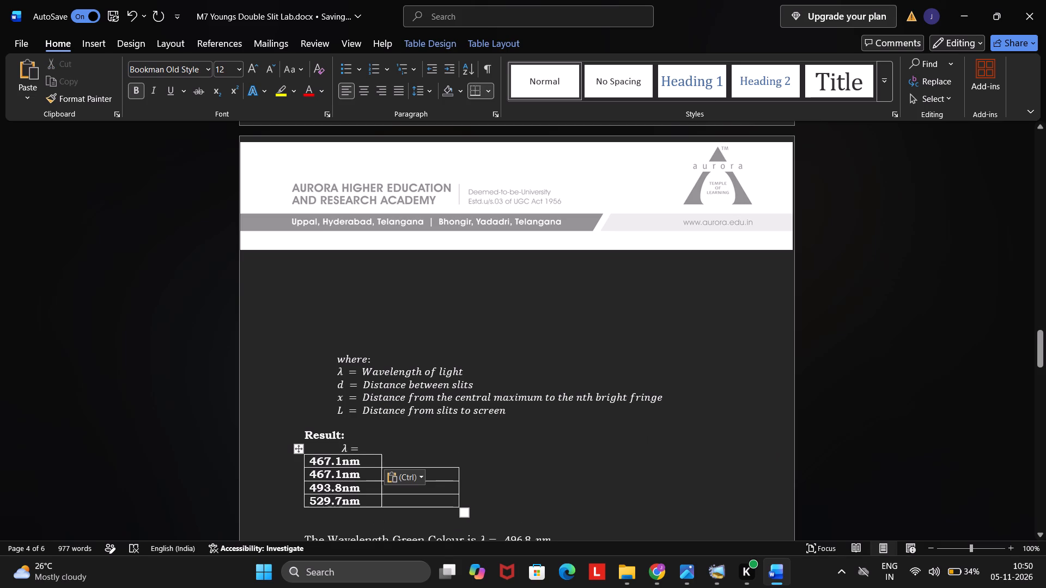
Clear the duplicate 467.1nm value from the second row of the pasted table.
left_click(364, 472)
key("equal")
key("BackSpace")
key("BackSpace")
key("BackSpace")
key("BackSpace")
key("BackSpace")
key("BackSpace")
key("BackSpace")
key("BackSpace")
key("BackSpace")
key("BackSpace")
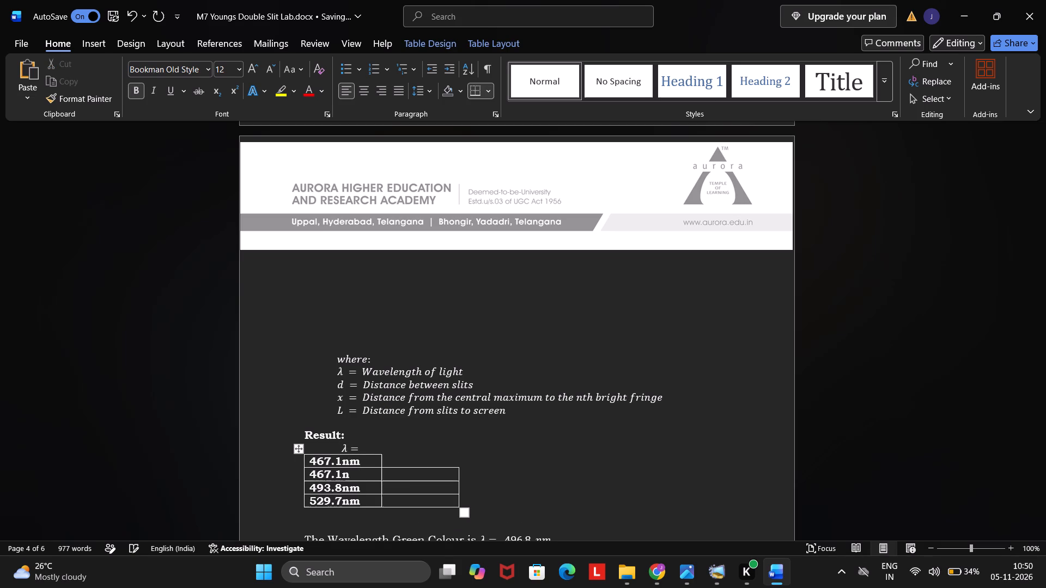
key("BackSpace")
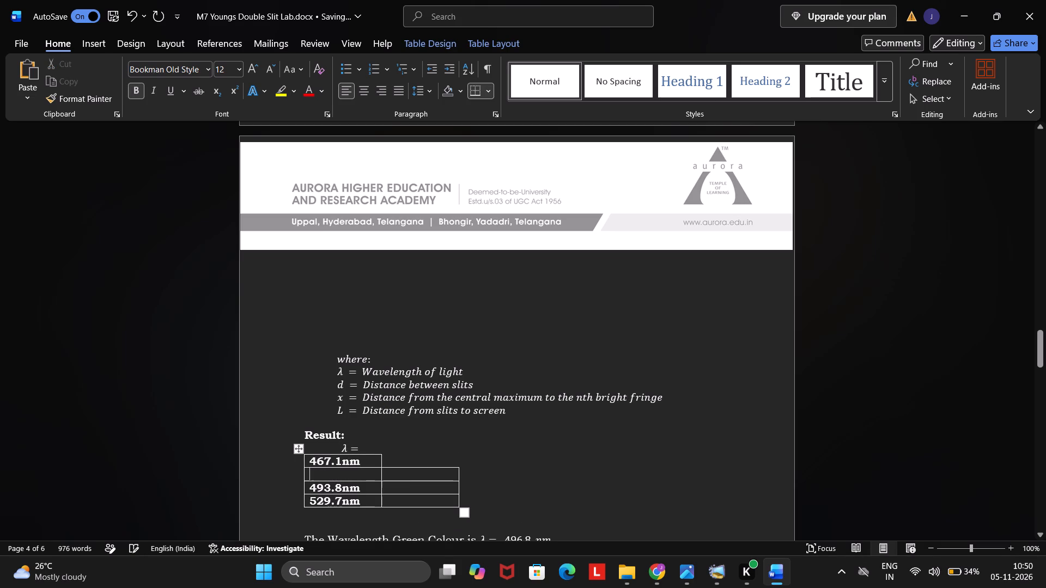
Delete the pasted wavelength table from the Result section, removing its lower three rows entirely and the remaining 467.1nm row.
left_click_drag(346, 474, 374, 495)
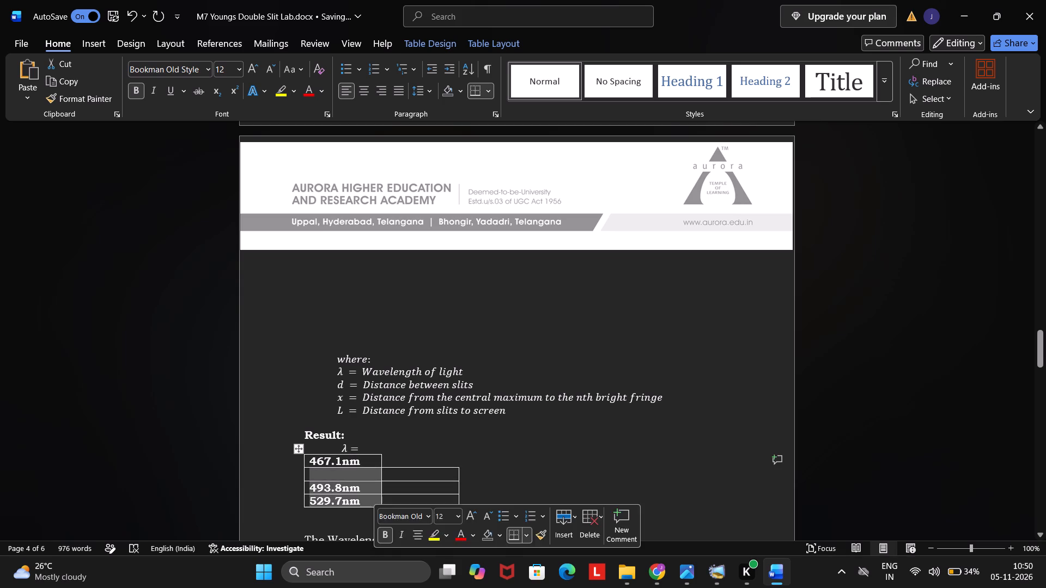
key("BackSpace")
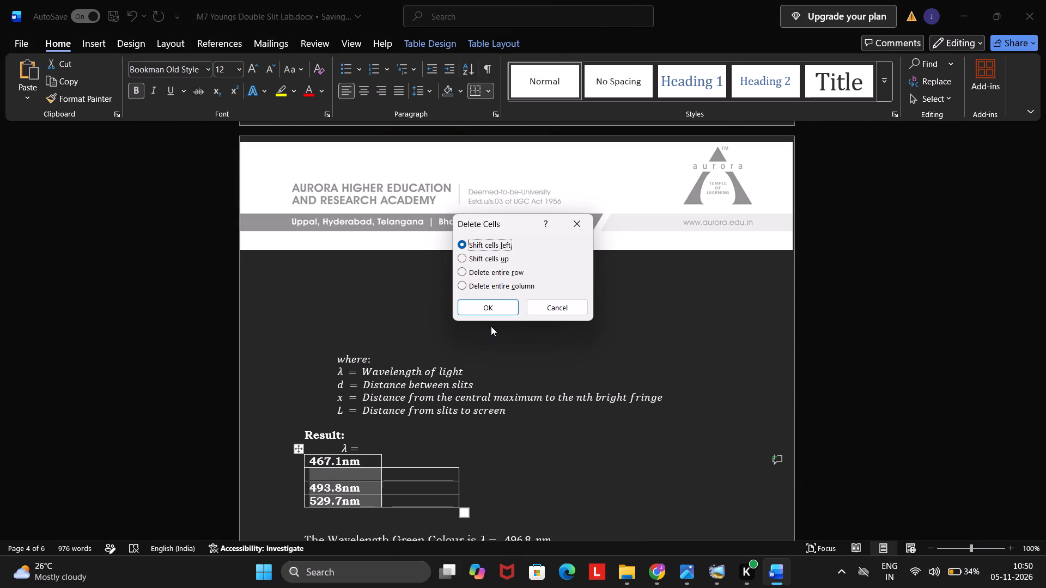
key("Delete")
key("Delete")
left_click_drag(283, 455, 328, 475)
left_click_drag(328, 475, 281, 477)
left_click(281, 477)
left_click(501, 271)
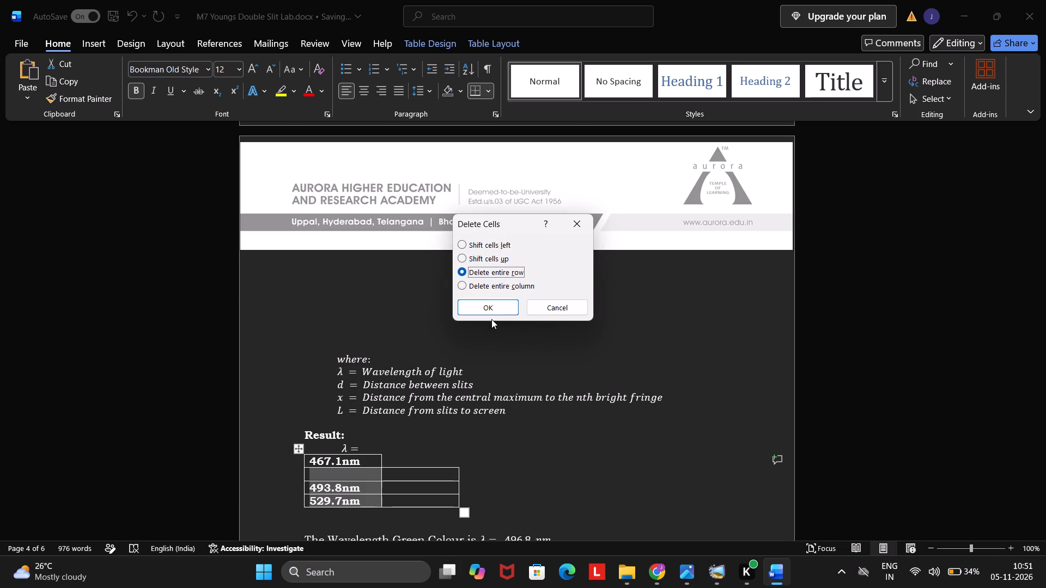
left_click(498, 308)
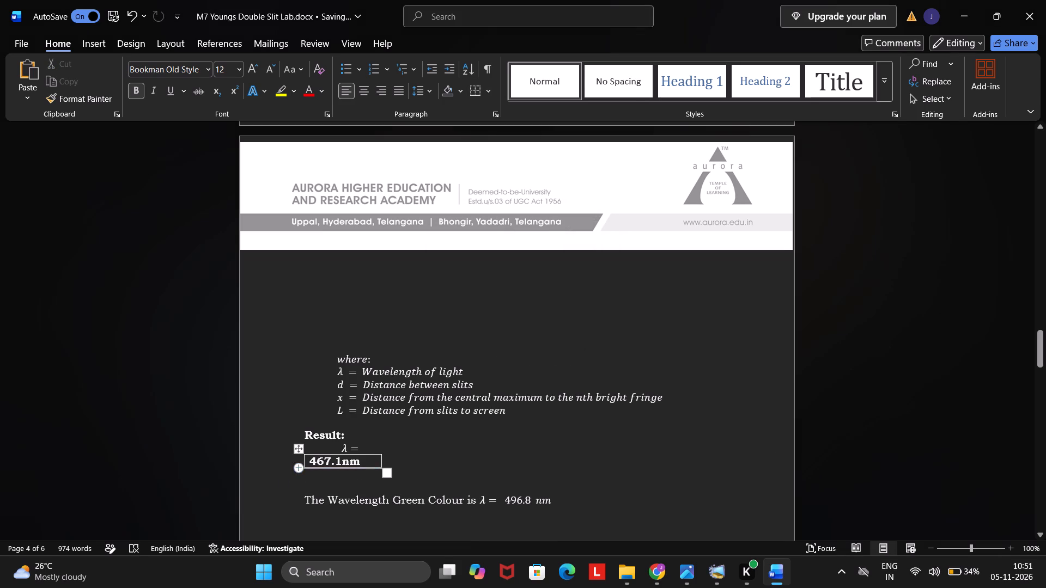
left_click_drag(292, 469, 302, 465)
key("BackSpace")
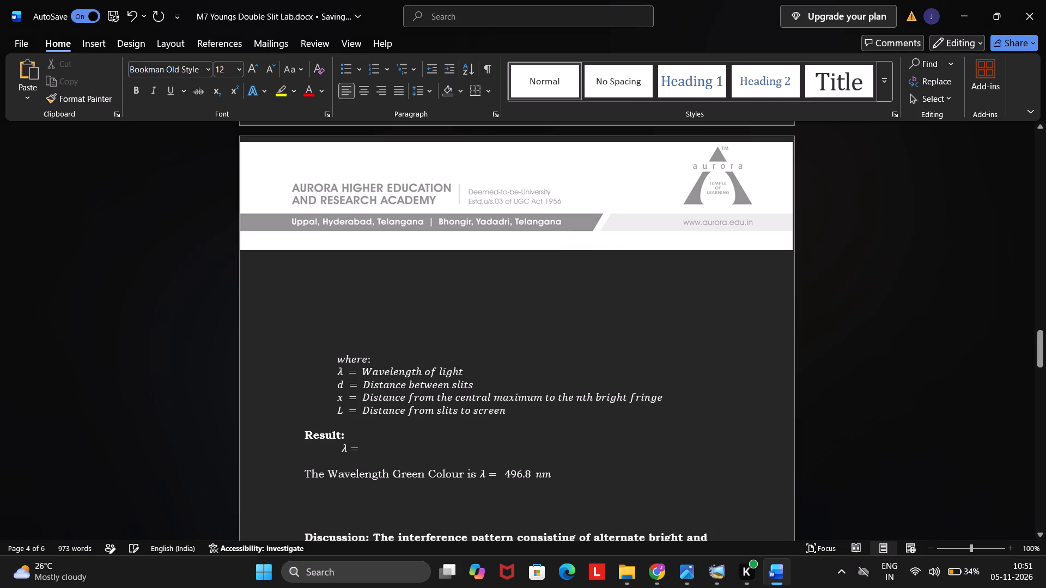
Enter the first-order wavelength 467.1 after λ = in the Result section.
left_click(373, 448)
scroll(373, 448, "up", 1)
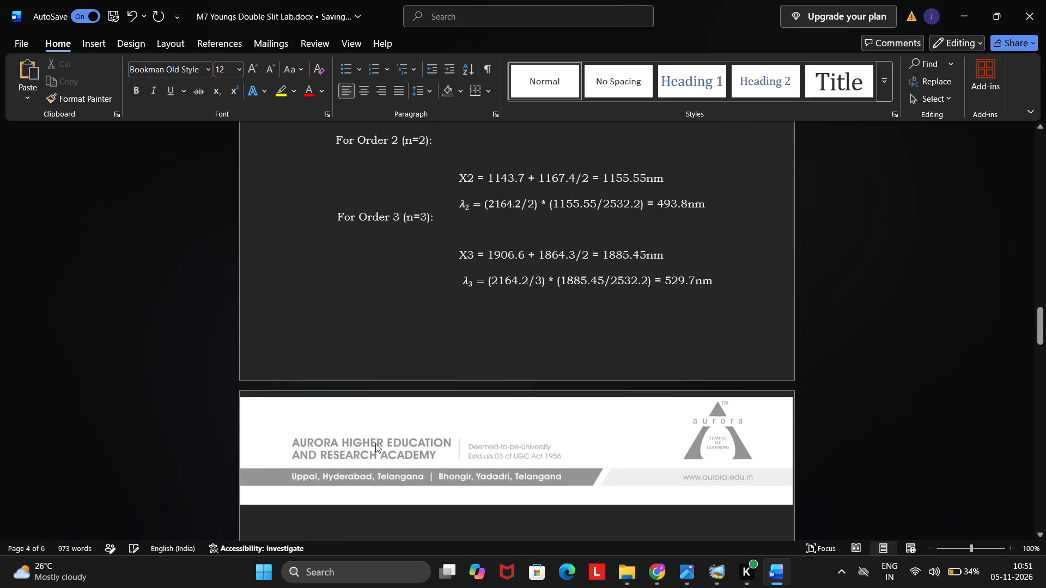
scroll(414, 379, "up", 1)
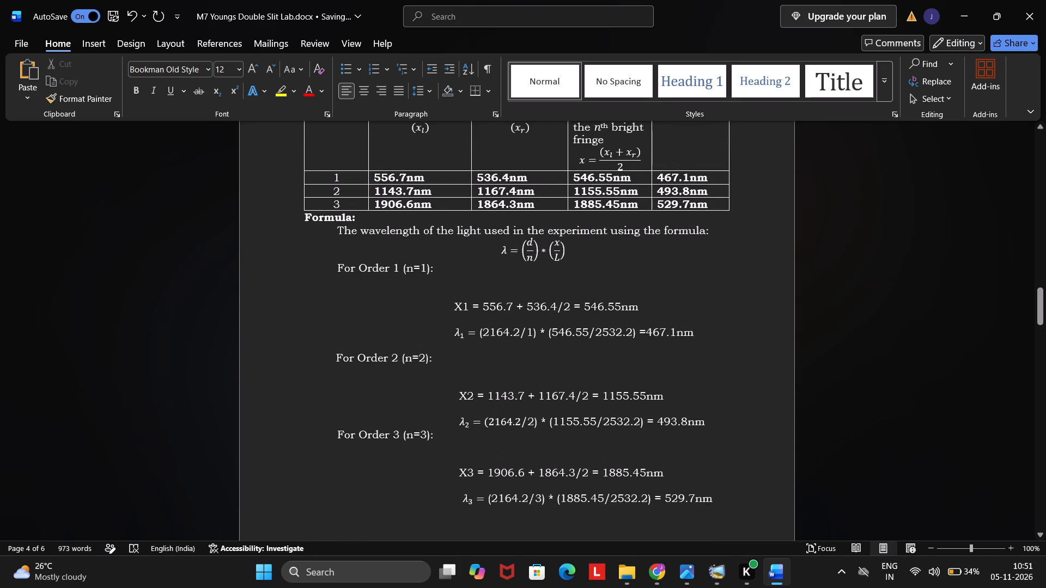
scroll(414, 379, "down", 3)
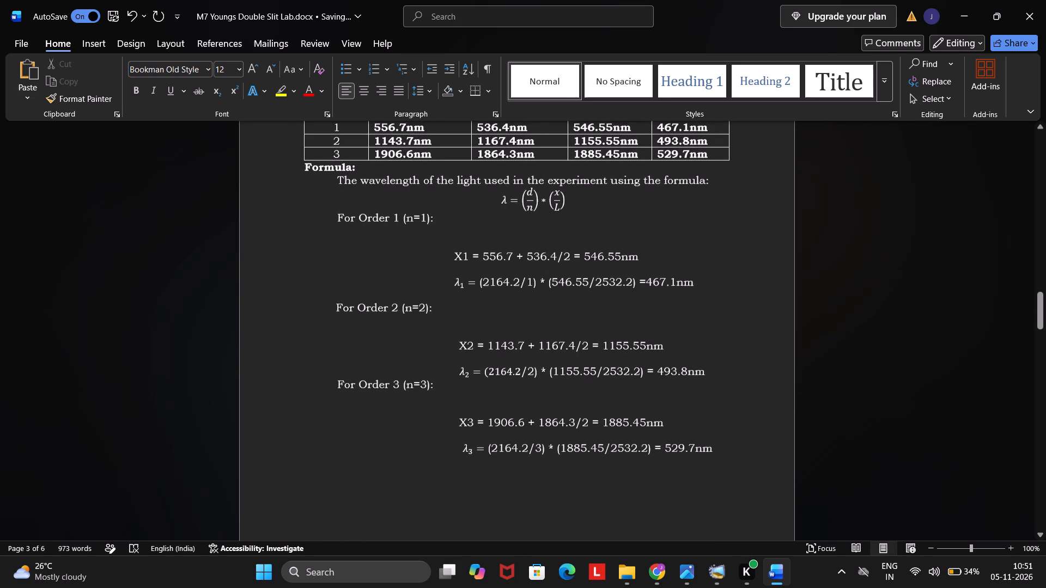
scroll(414, 379, "down", 3)
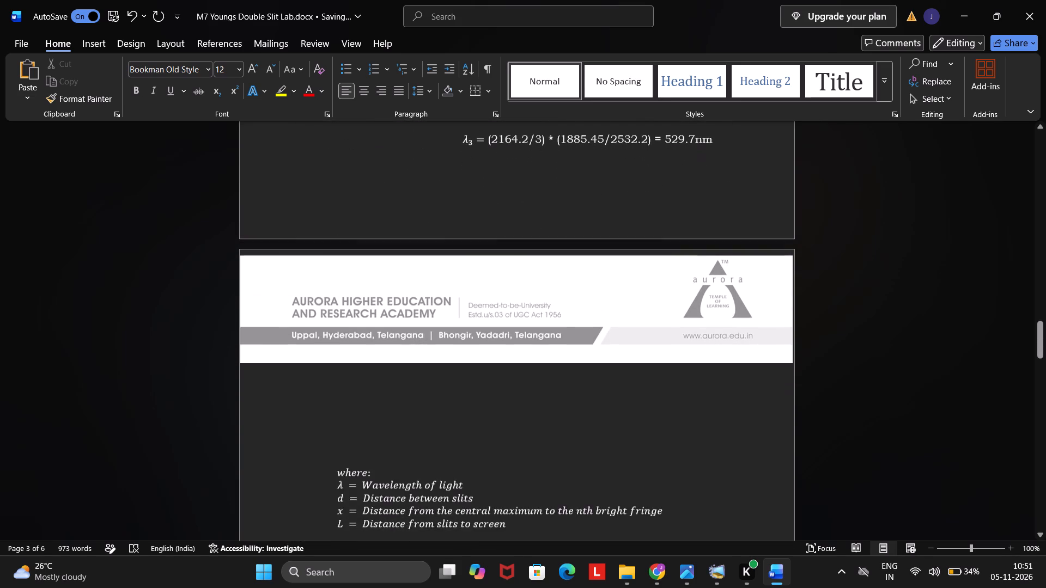
scroll(414, 379, "down", 1)
type("46")
type("7.1")
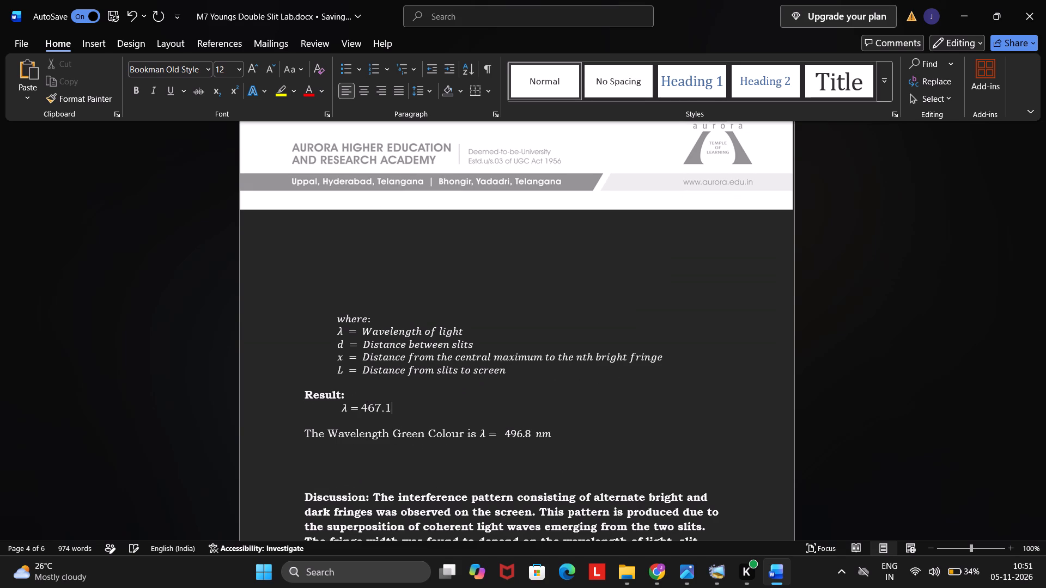
Append +493.8+ after 467.1 on the λ = line, taking the second-order wavelength from the calculations above.
scroll(414, 379, "up", 4)
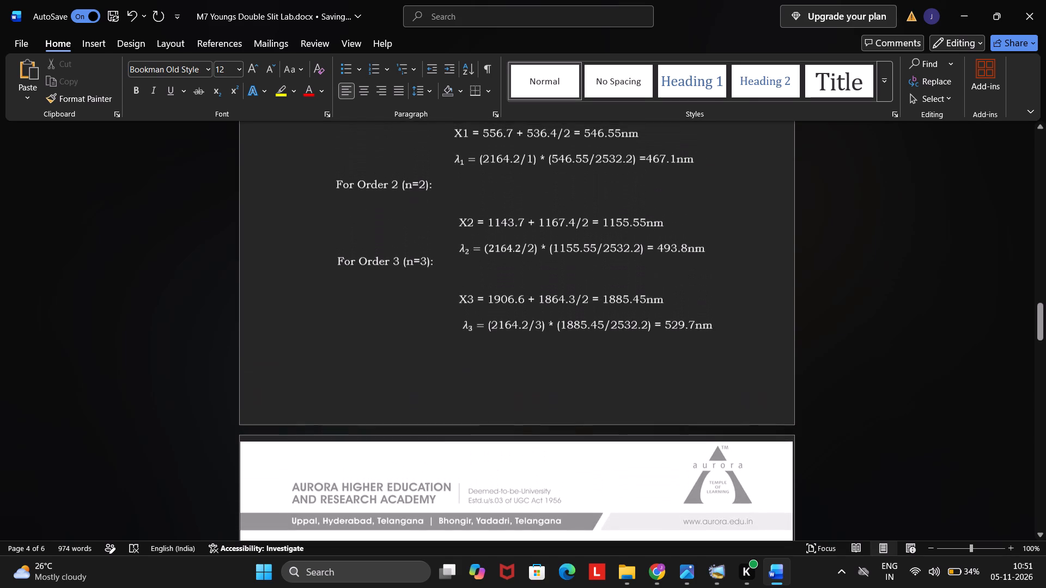
scroll(414, 379, "up", 1)
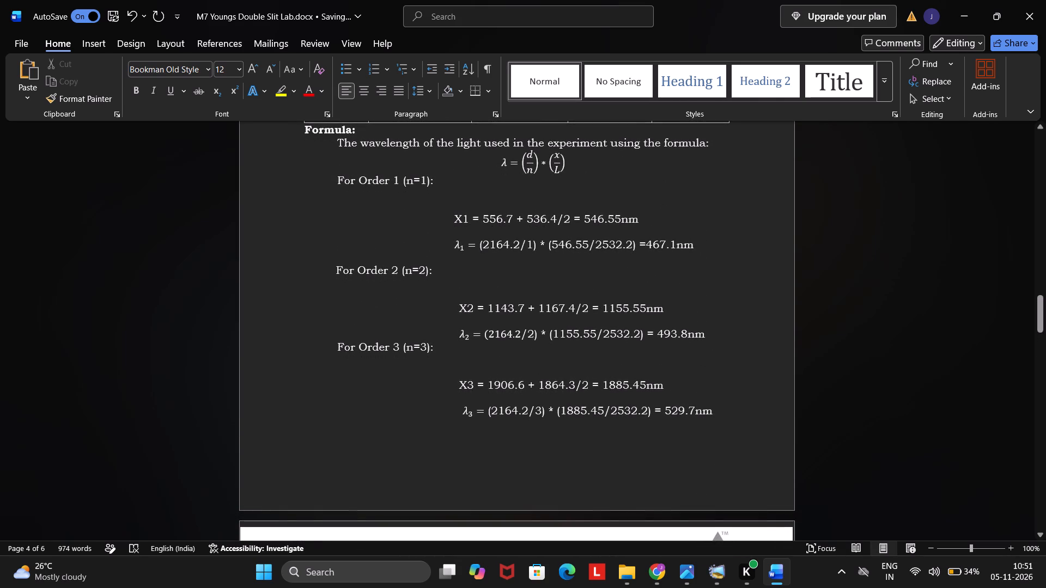
scroll(414, 379, "up", 1)
key("equal")
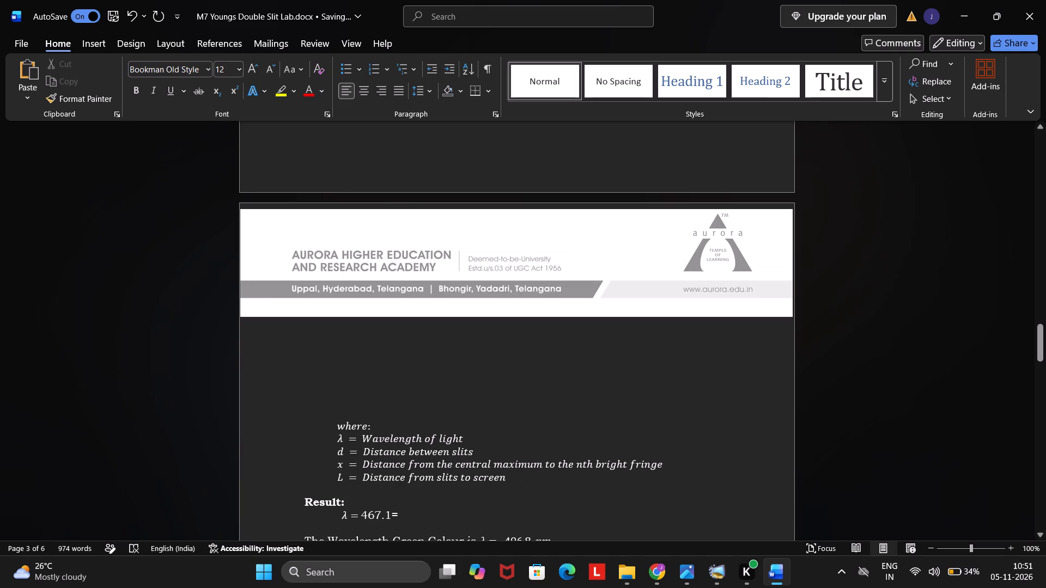
key("BackSpace")
key("shift+plus")
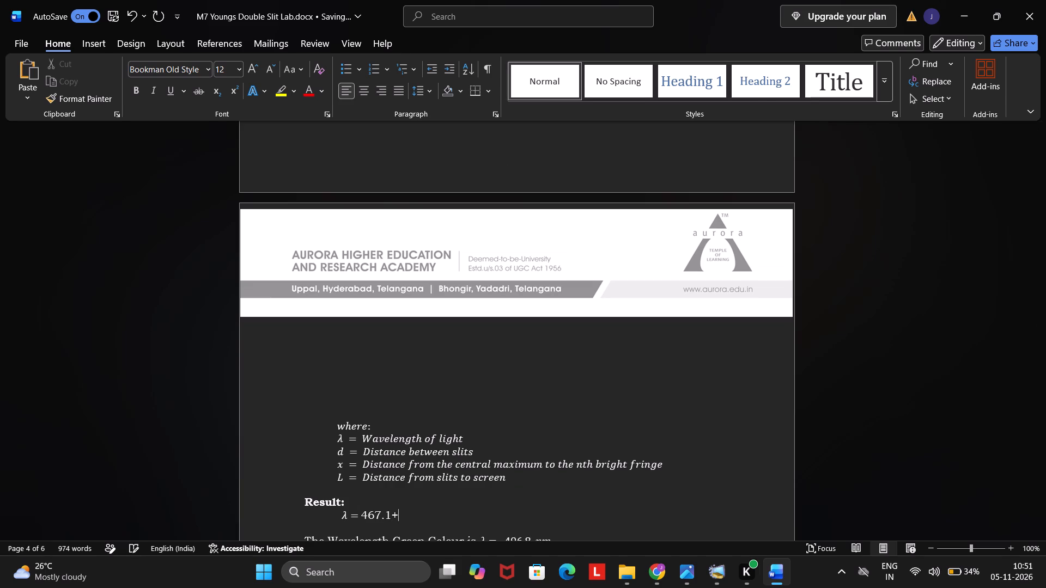
scroll(414, 379, "up", 4)
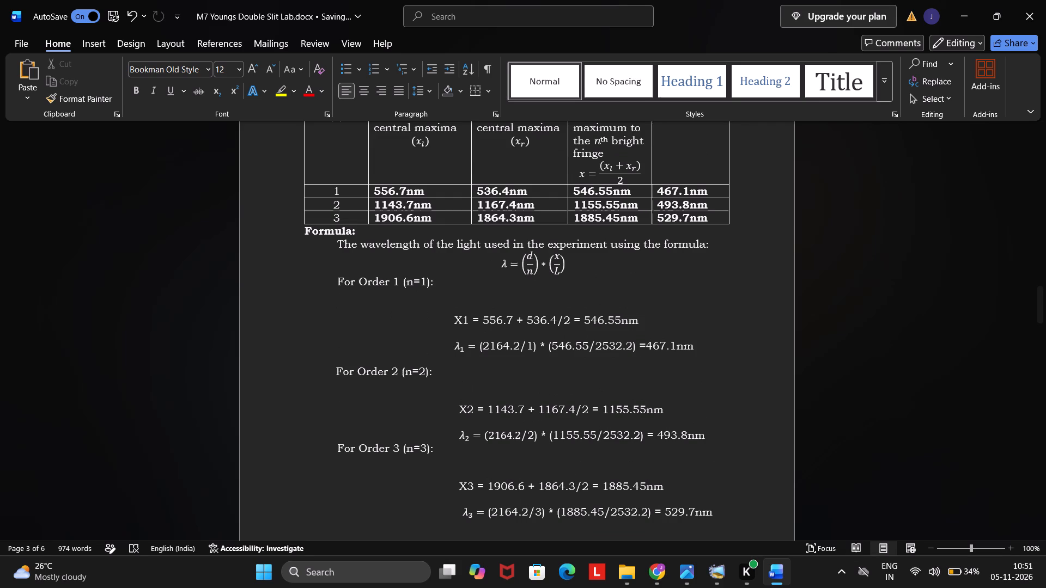
type("493")
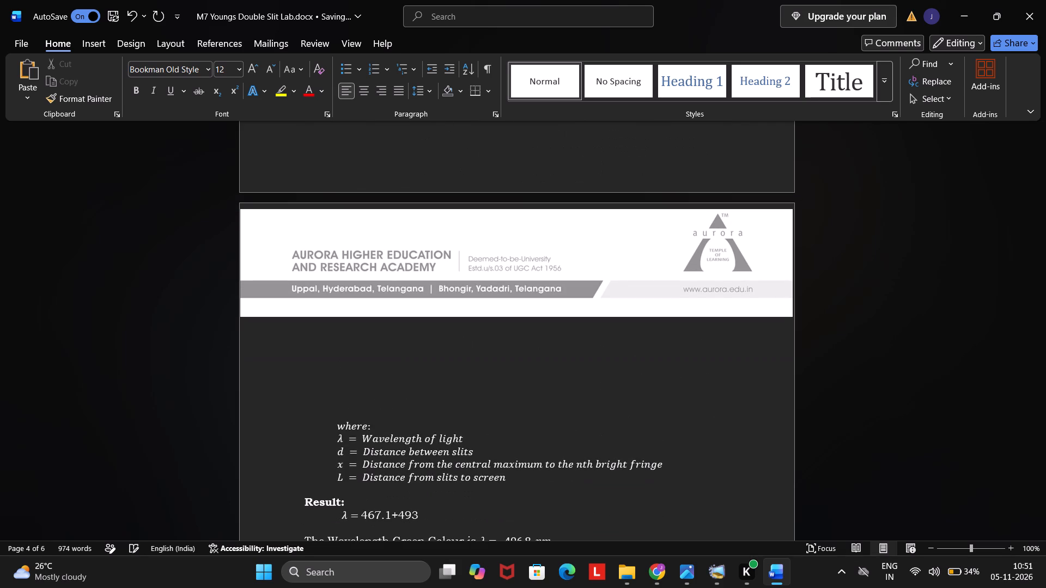
type(".8+")
Add spaces around both plus signs on the λ = line in the Result section.
key("Left")
key("Left")
key("Left")
key("Left")
key("Left")
key("Left")
key("Left")
key("space")
key("Right")
key("Right")
key("Left")
key("space")
key("Right")
key("Right")
key("Right")
key("Right")
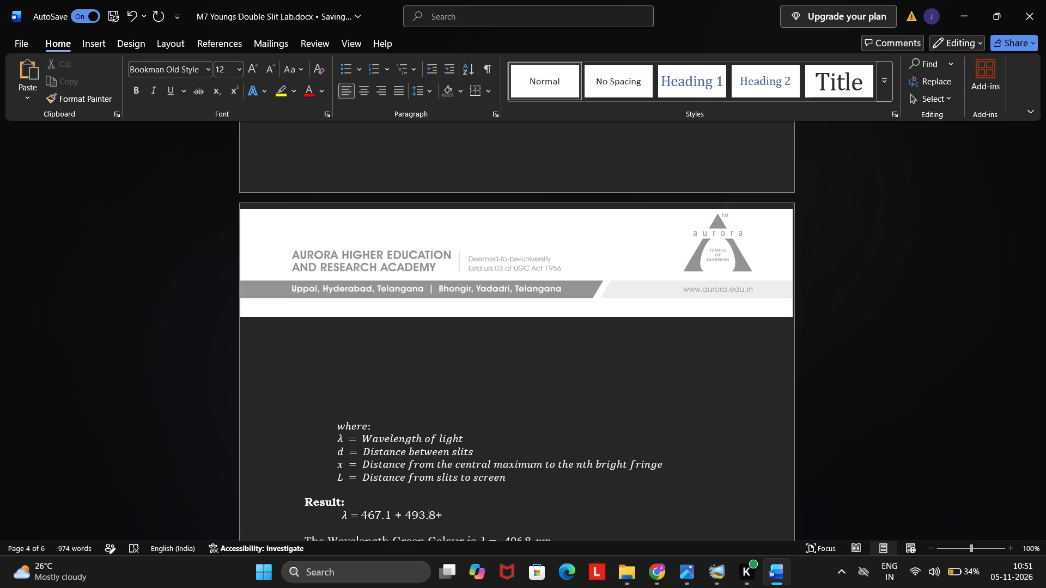
key("Right")
key("Right")
key("Left")
key("space")
key("Right")
key("Right")
key("Left")
key("space")
Append the third-order wavelength 529.7 to the end of the sum on the λ = line.
scroll(414, 379, "up", 1)
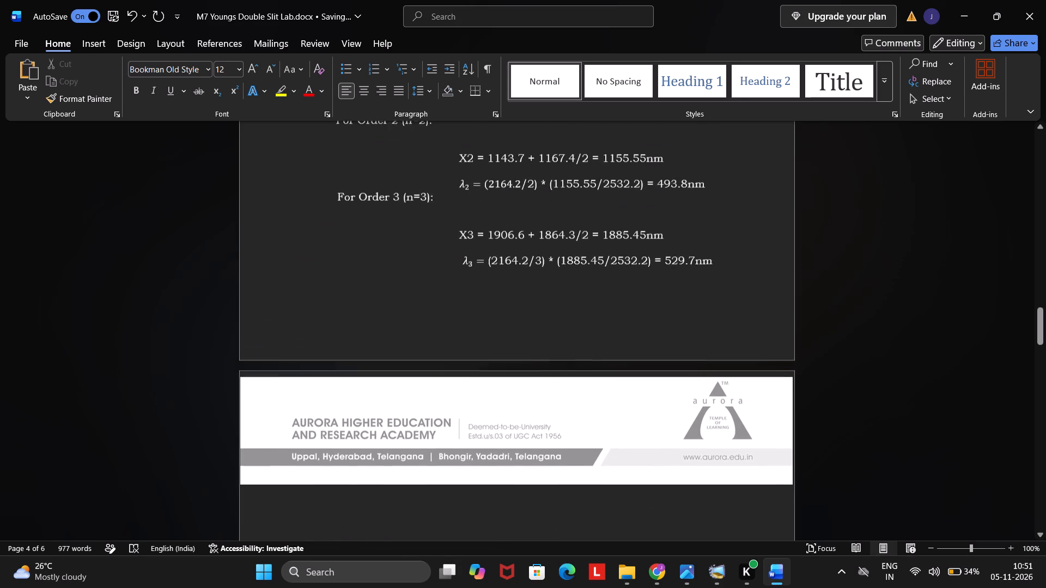
scroll(414, 379, "up", 2)
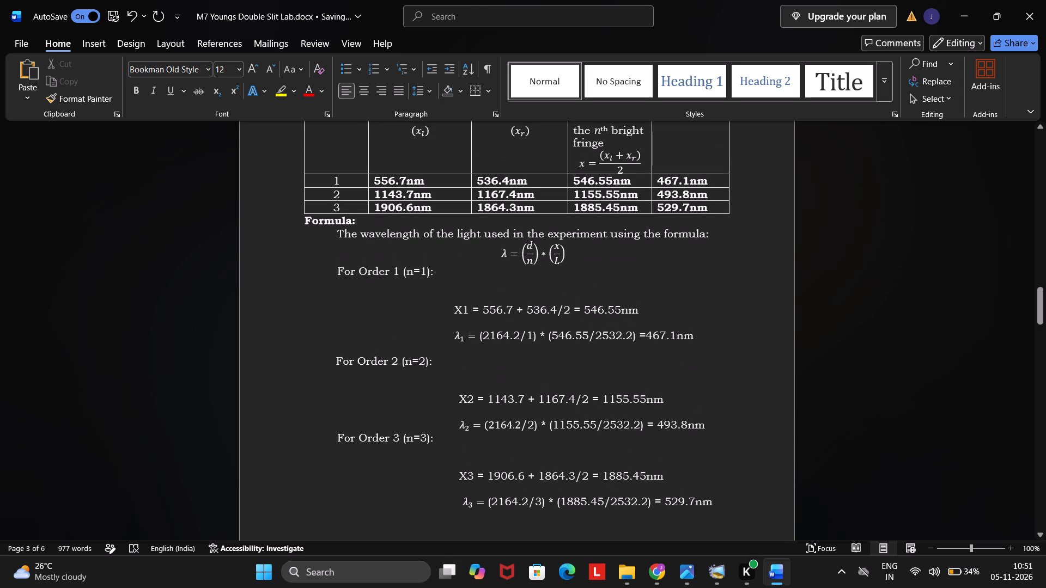
scroll(414, 379, "down", 1)
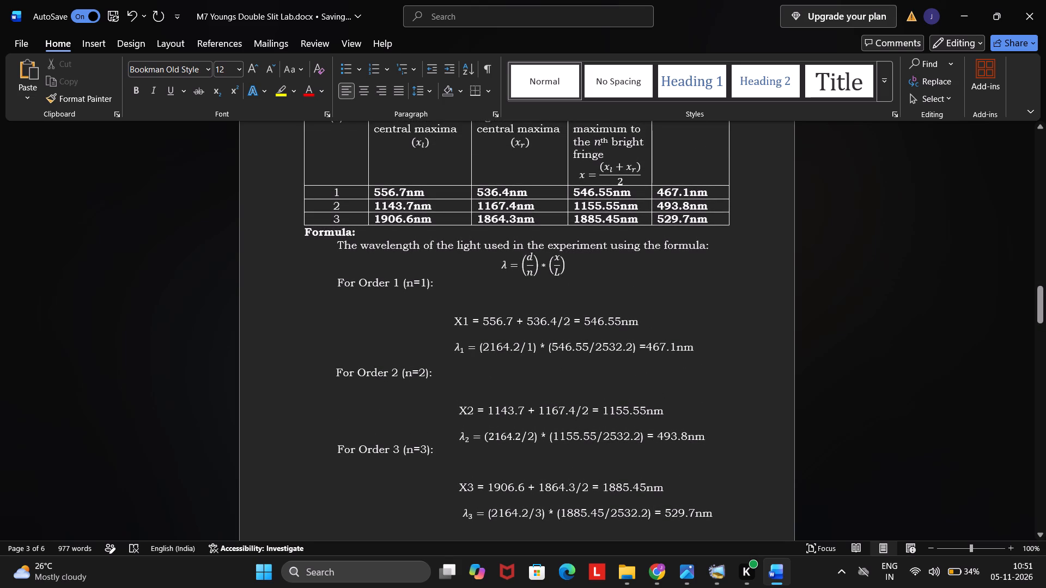
type("529.7")
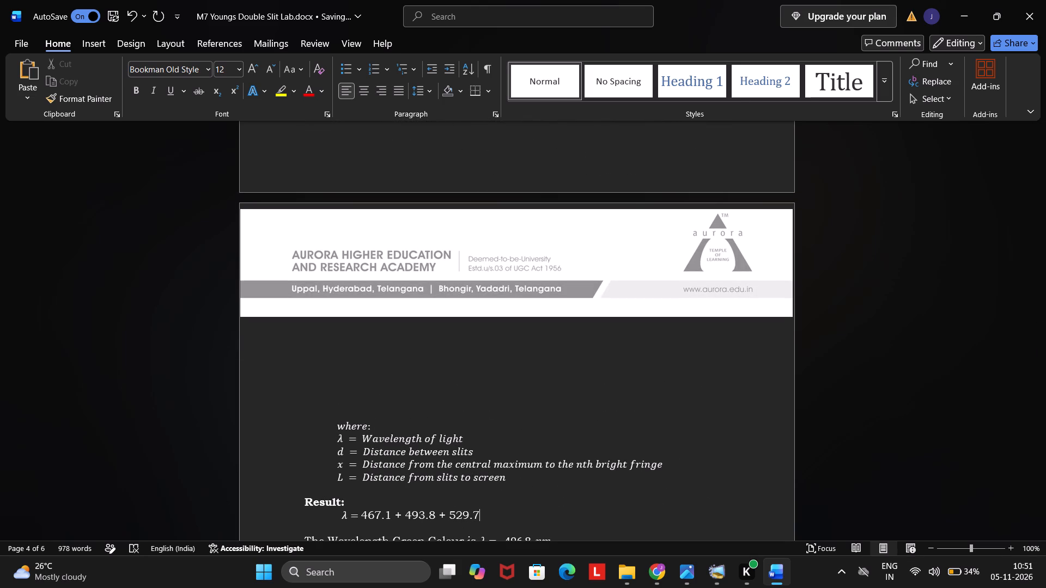
Enclose the sum of the three wavelengths on the λ = line in parentheses.
key("shift+parenright")
key("Left")
key("Left")
key("Left")
key("Left")
key("Left")
key("Left")
key("Left")
key("Left")
key("Left")
key("Left")
key("Left")
key("Left")
key("Left")
key("Left")
key("Left")
key("Left")
key("Left")
key("Left")
key("Left")
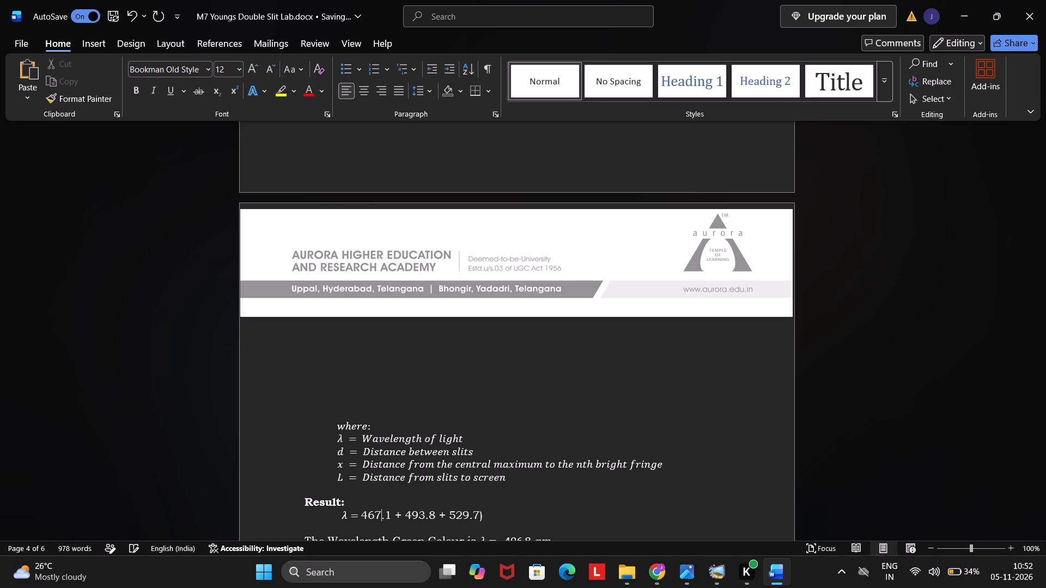
key("Left")
key("Left")
key("Left")
key("shift+parenleft")
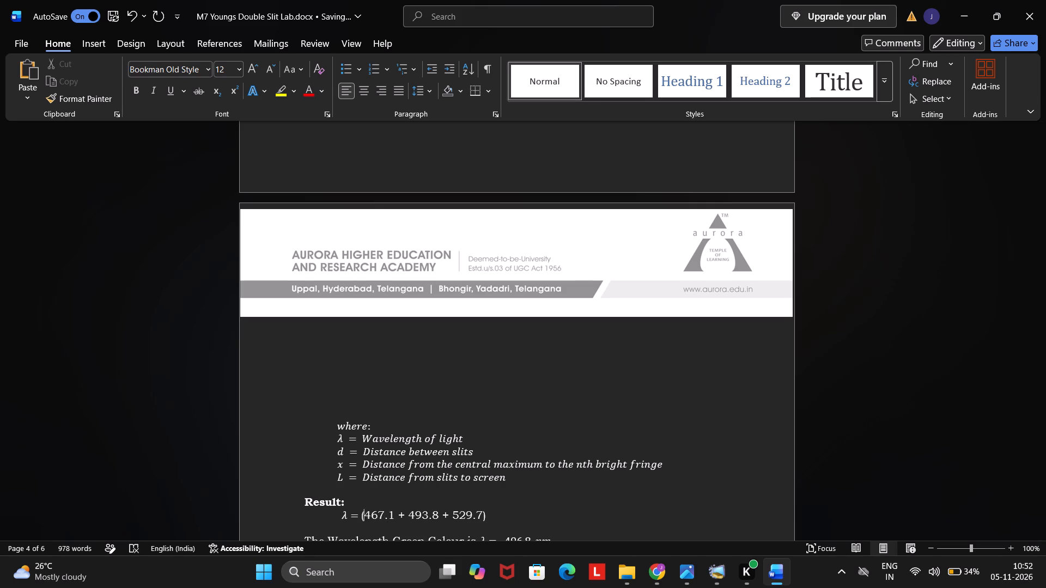
Append /3 after the closing parenthesis so the λ = line expresses the average of the three wavelengths.
key("Right")
key("Right")
key("Right")
key("Right")
key("Right")
key("Right")
key("Right")
key("Right")
key("Right")
key("Right")
key("Right")
key("Right")
key("Right")
key("Right")
key("Right")
key("Right")
key("Right")
key("Right")
key("Right")
key("Right")
key("Right")
type("/3")
Start a new indented line below the averaging expression in the Result section with a copy of its "λ =".
scroll(418, 379, "down", 1)
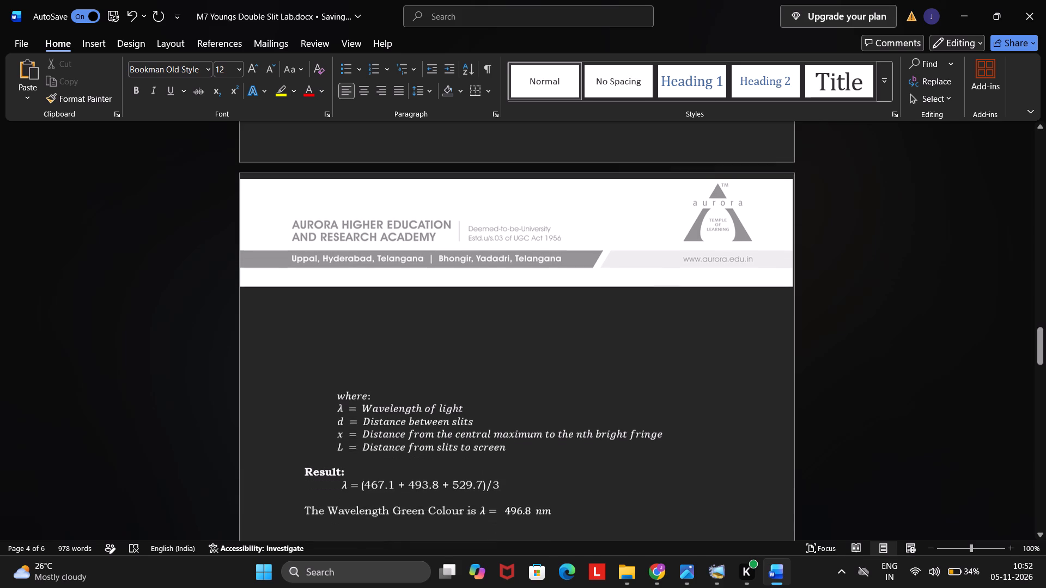
scroll(418, 379, "down", 1)
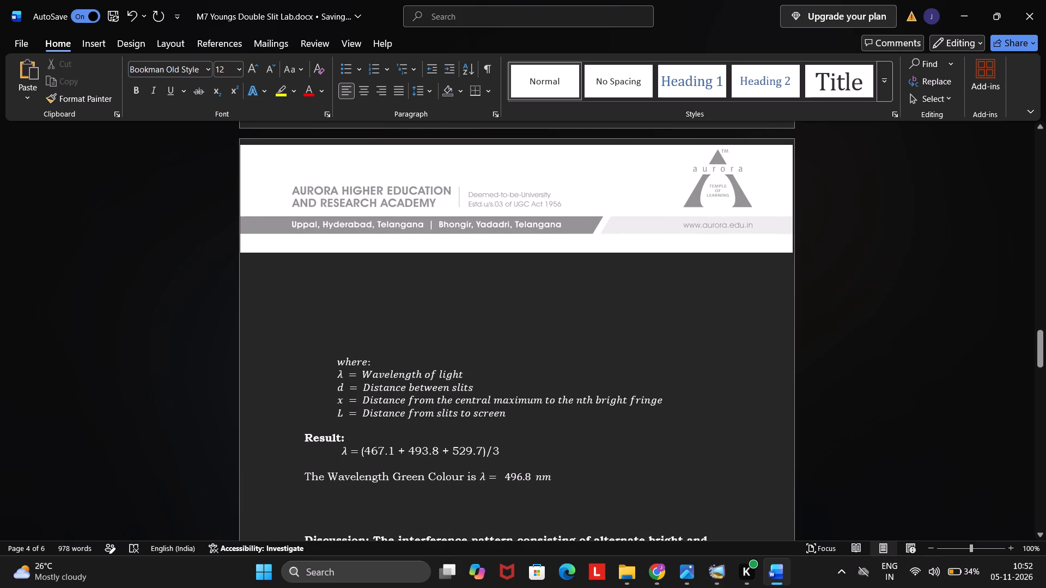
left_click(510, 454)
key("Return")
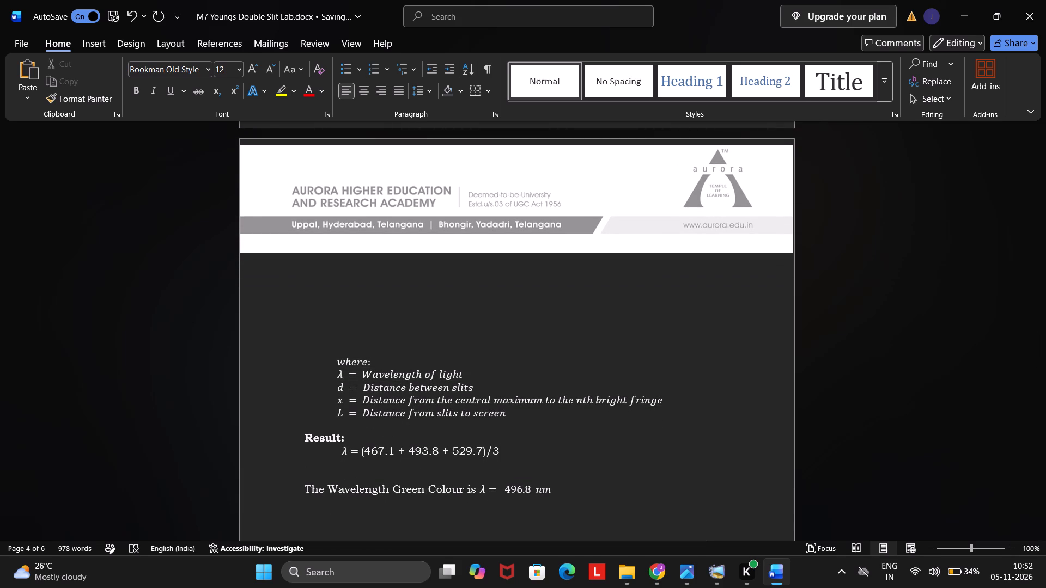
key("space")
key("space")
key("1")
key("BackSpace")
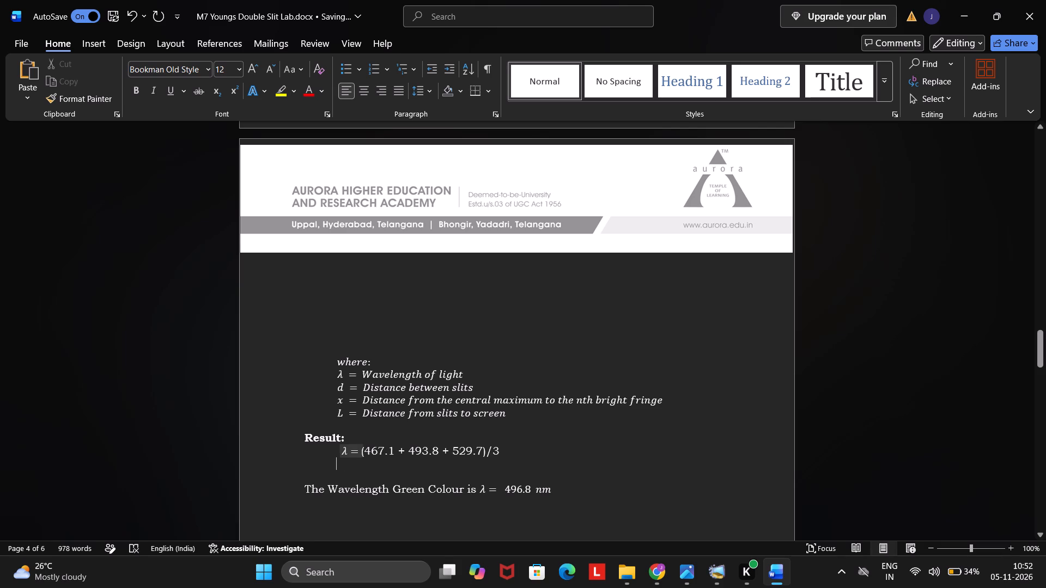
left_click_drag(342, 451, 358, 449)
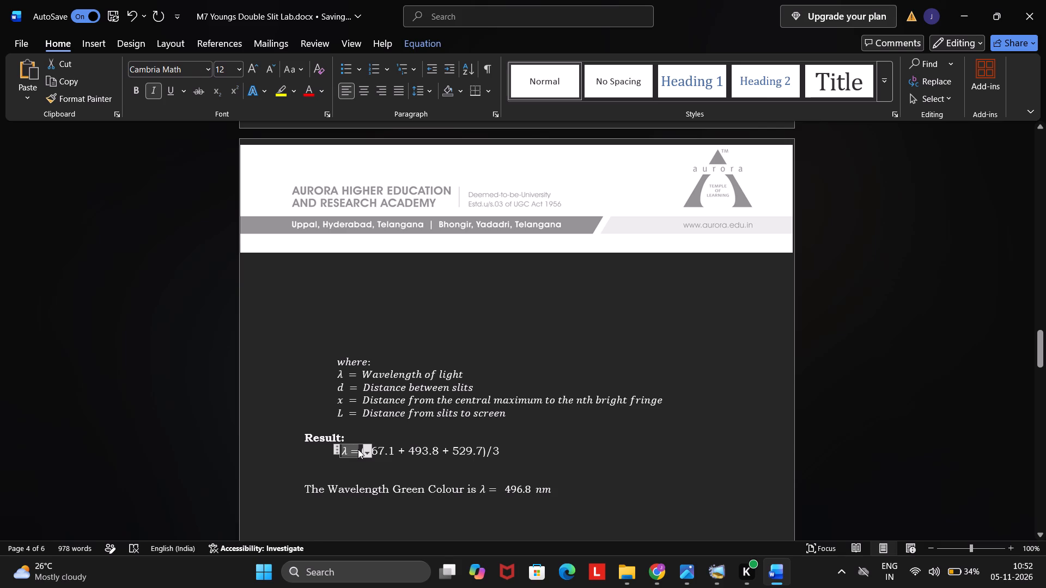
key("ctrl+c")
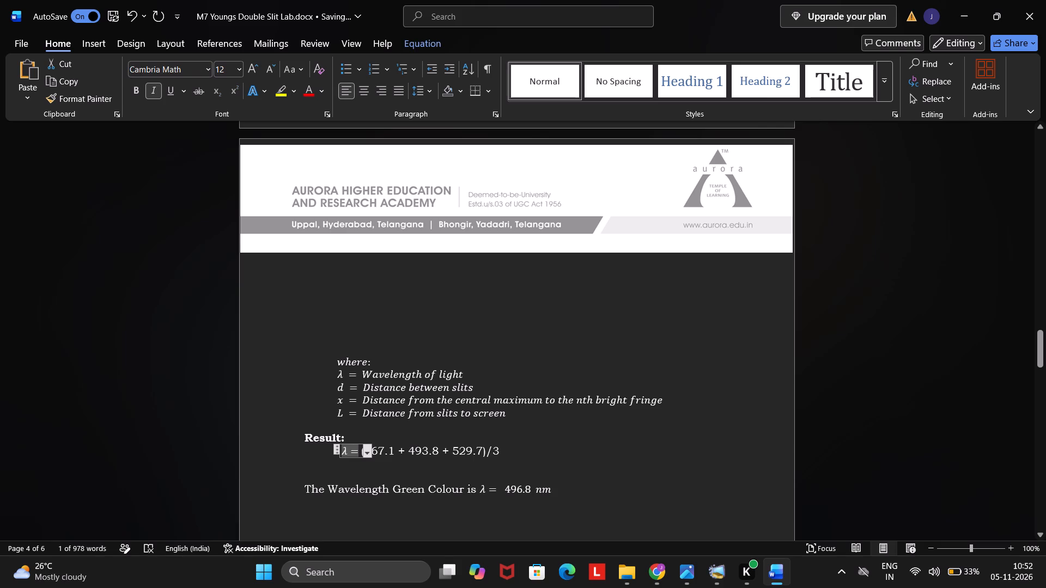
left_click(337, 468)
key("space")
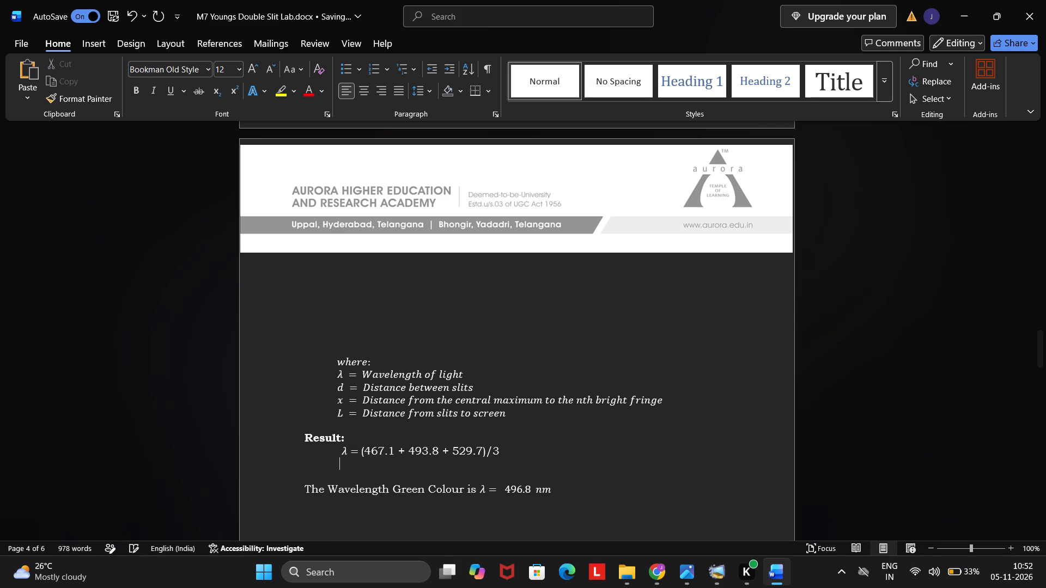
key("space")
key("ctrl+v")
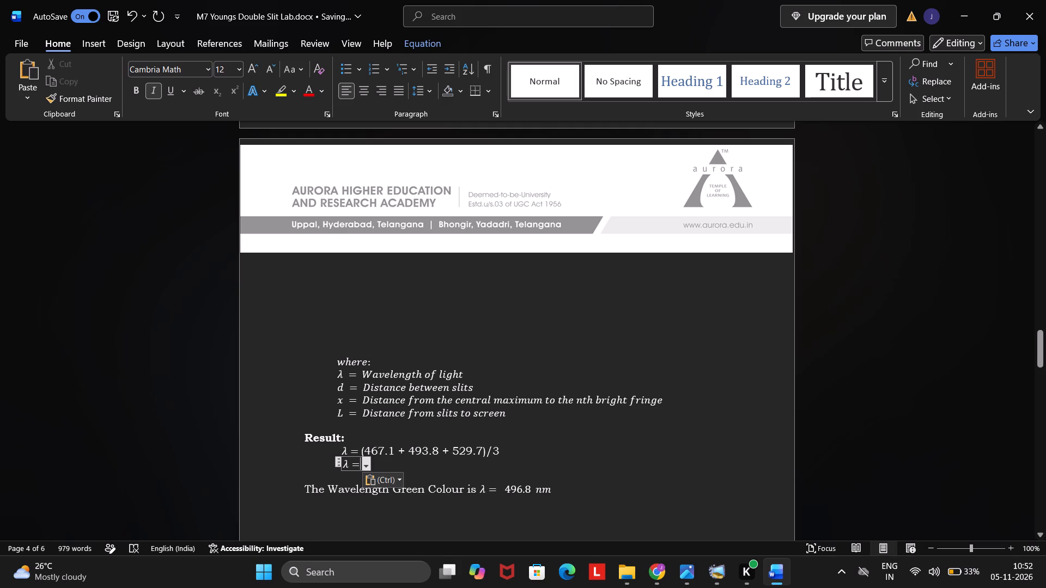
Complete the new λ = line in the Result section with 1490.6/3.
type("149")
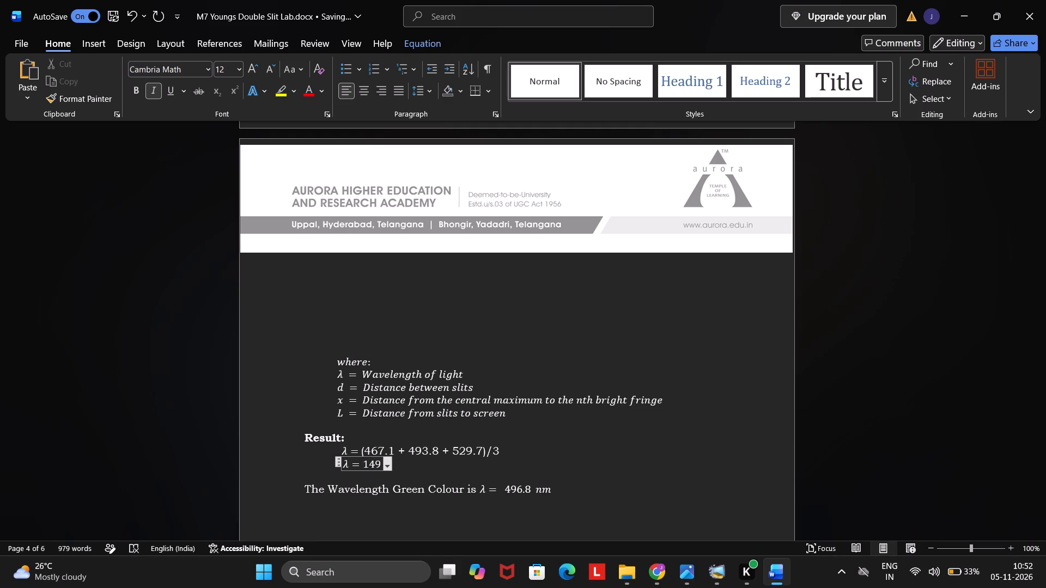
type("0.6")
left_click(421, 473)
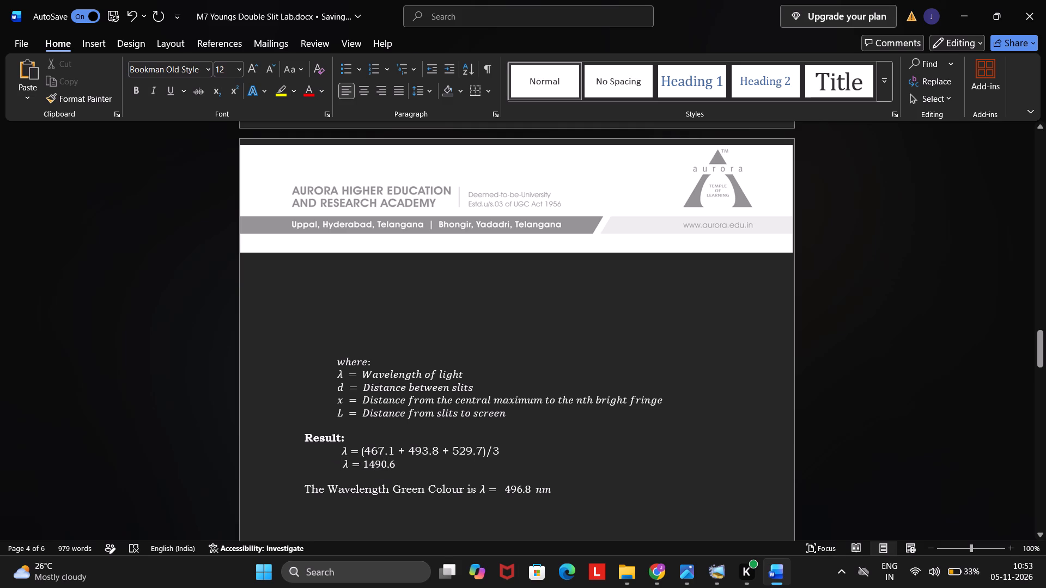
left_click(397, 462)
type("/3")
Insert a blank line above λ = 1490.6/3 and indent it with spaces to line up under the averaging expression.
left_click(339, 465)
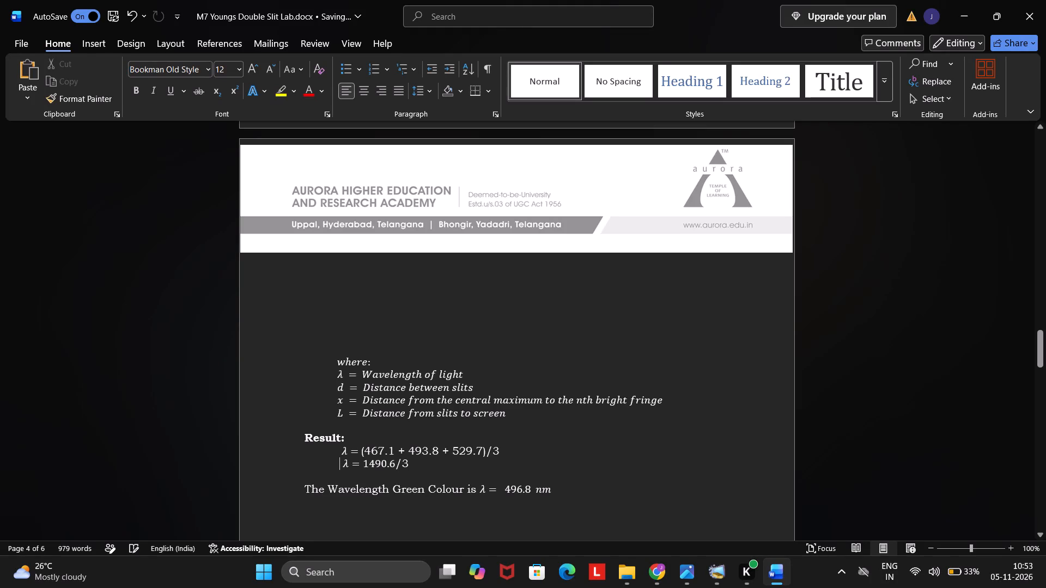
key("Return")
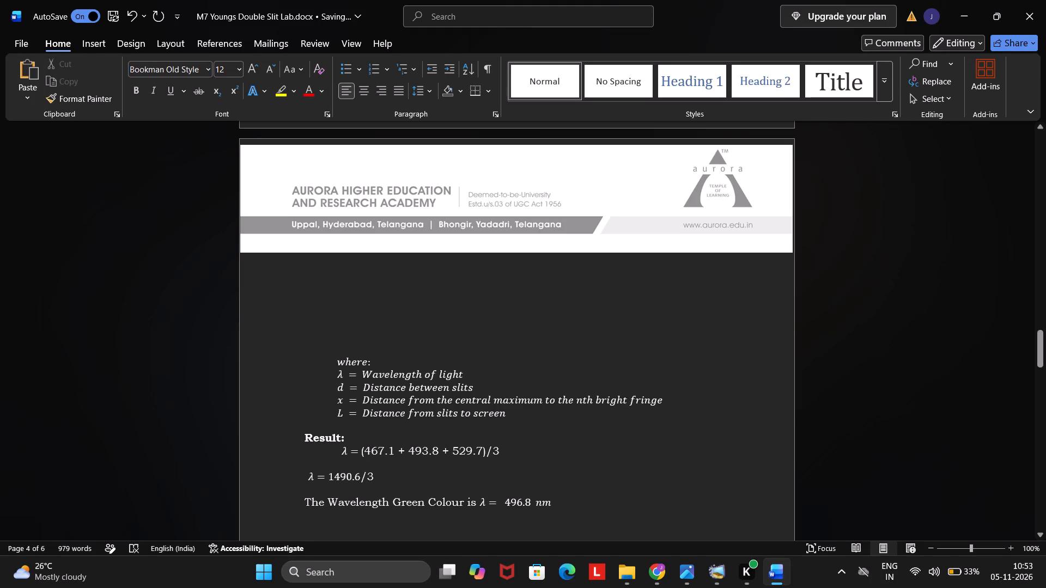
key("space")
key("space")
key("space")
key("space")
key("space")
key("space")
key("space")
key("space")
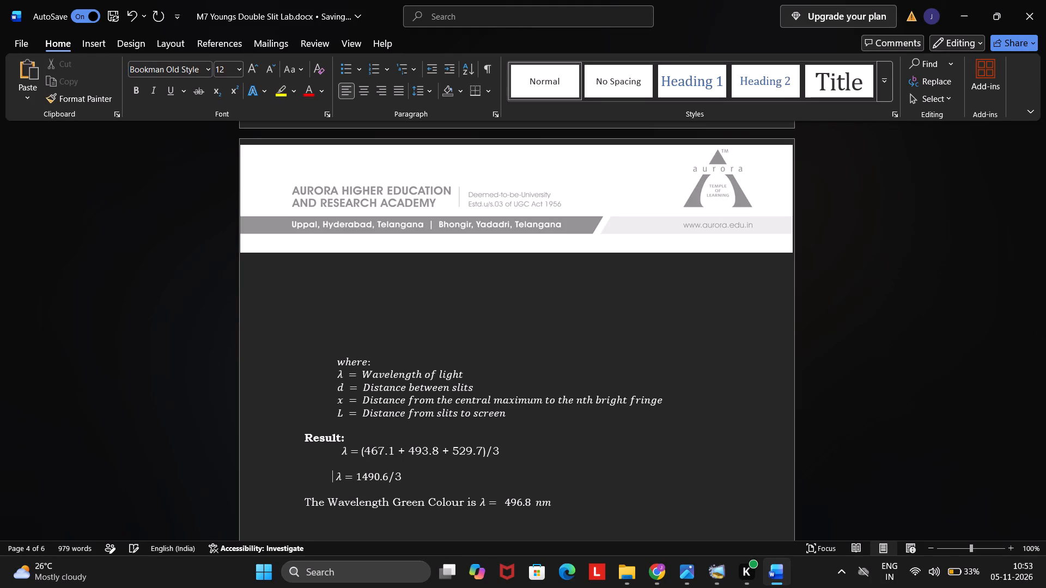
key("space")
key("space")
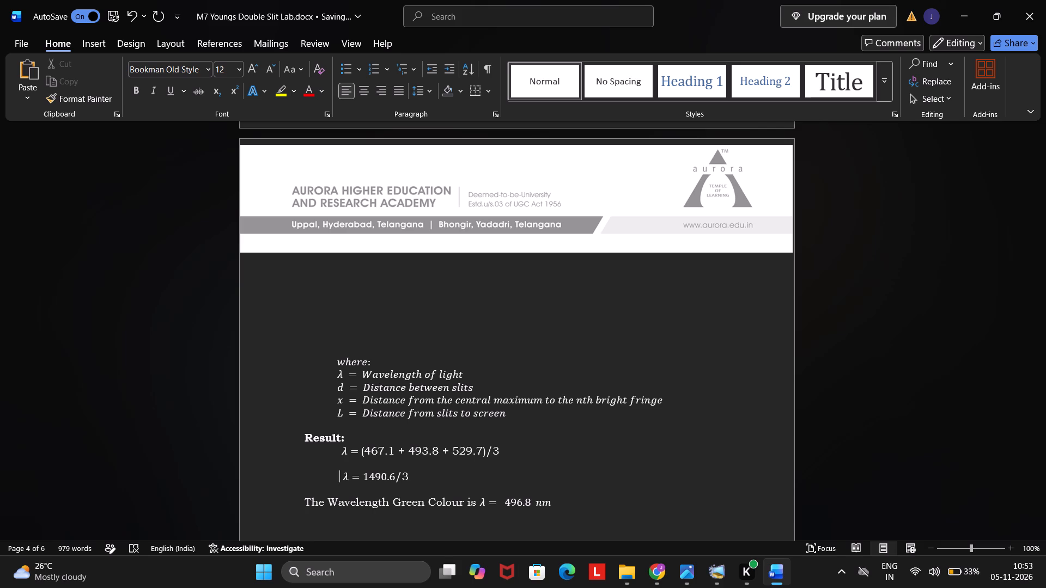
Add two line breaks after the λ = 1490.6/3 line to make room for another calculation line.
key("Right")
key("Right")
key("Right")
key("Right")
key("Right")
key("Right")
key("Right")
key("Right")
key("Right")
key("Right")
key("Right")
key("Right")
key("Right")
key("Return")
key("Return")
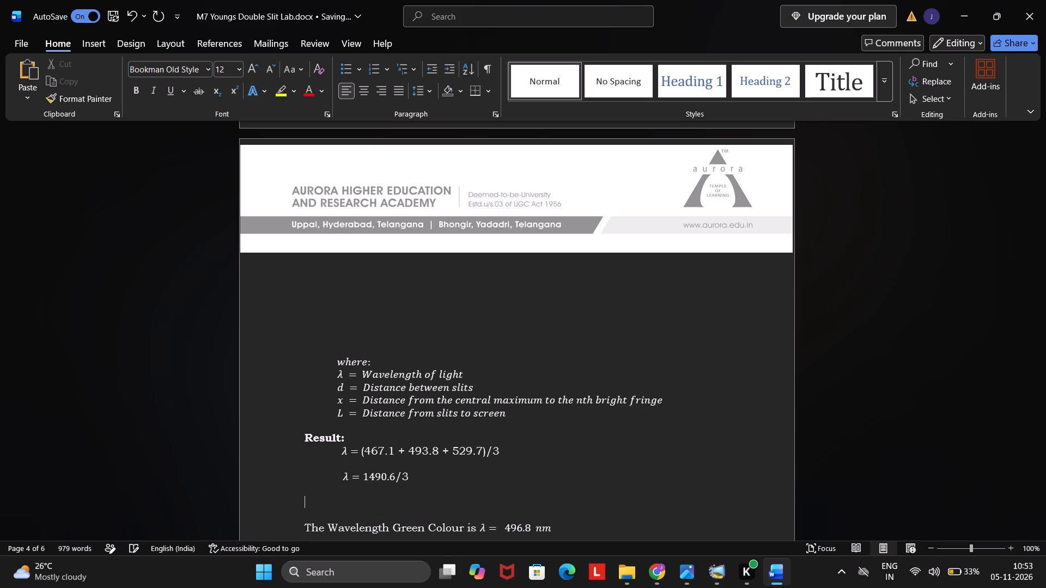
Indent the empty line above the Wavelength Green Colour sentence with spaces to match the λ lines above.
key("Right")
key("Right")
key("Right")
key("Right")
key("Right")
key("Right")
key("Right")
key("Right")
key("Right")
key("Up")
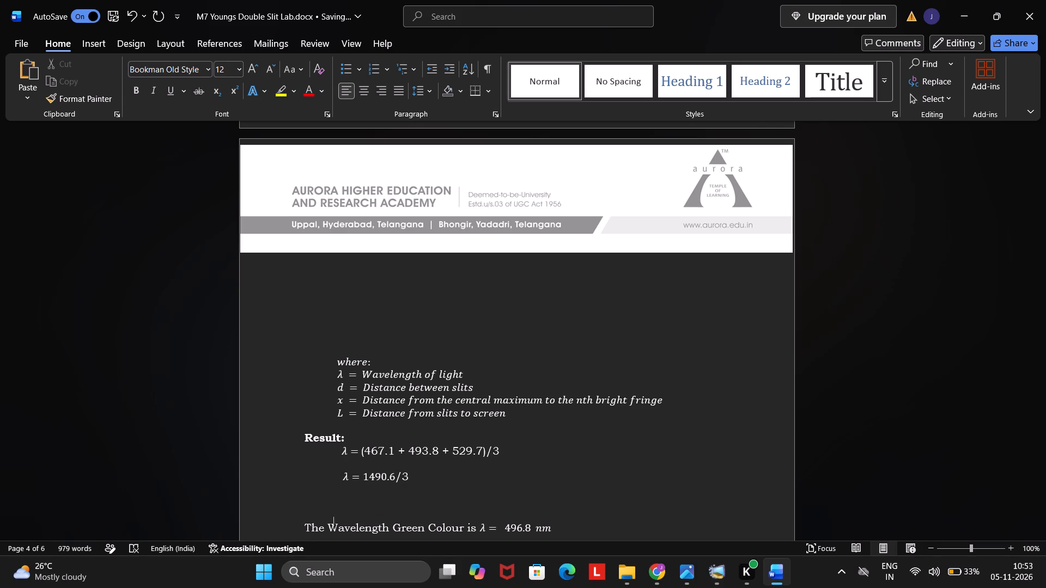
key("Up")
key("space")
key("space")
key("space")
key("space")
key("space")
key("space")
key("space")
key("space")
key("space")
key("space")
key("space")
Write λ = 496.8nm on the indented empty line, reusing the copied "λ =".
key("Left")
key("ctrl+v")
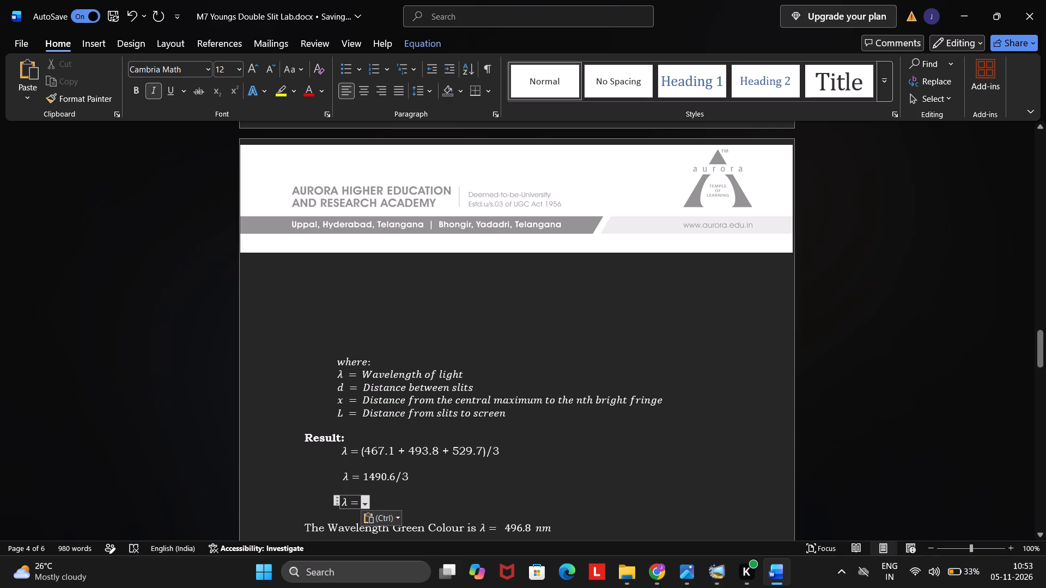
key("4")
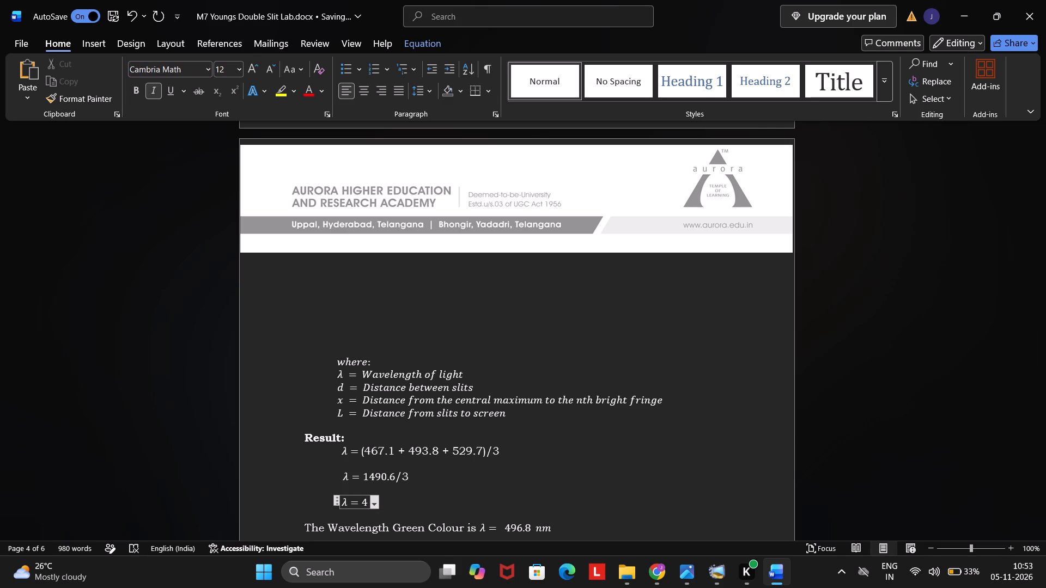
type("96.")
key("8")
type("nm")
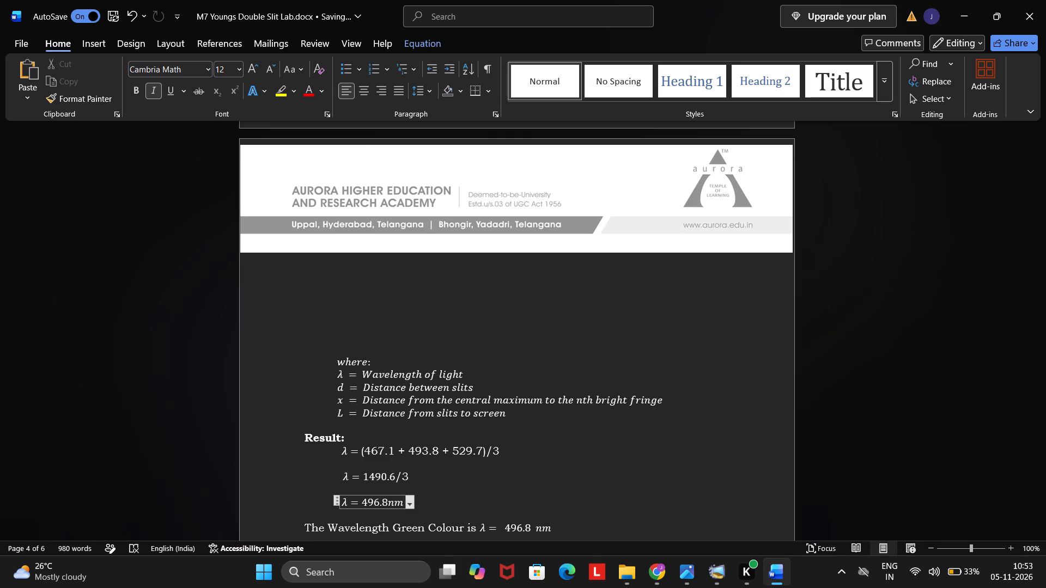
Review the Order 1 to 3 wavelength calculations together with the Result and Discussion sections.
scroll(479, 498, "up", 1)
left_click(871, 400)
scroll(871, 400, "down", 1)
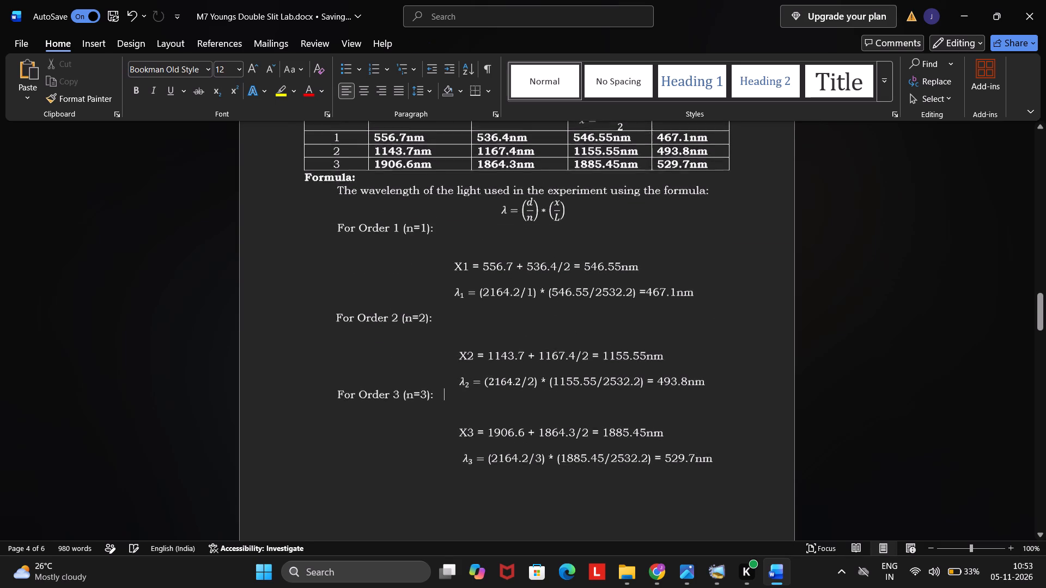
scroll(871, 400, "down", 4)
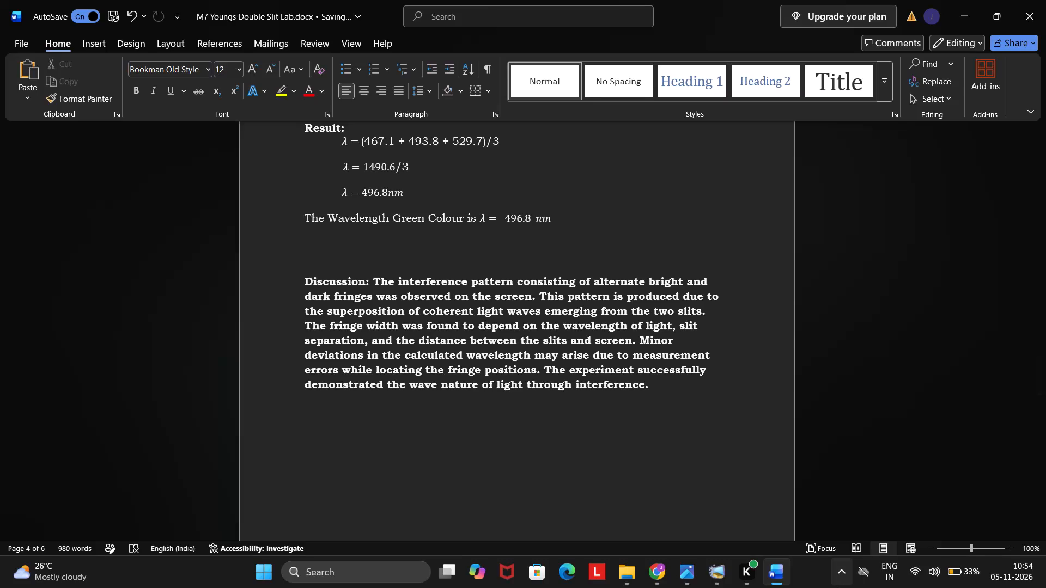
scroll(688, 370, "up", 6)
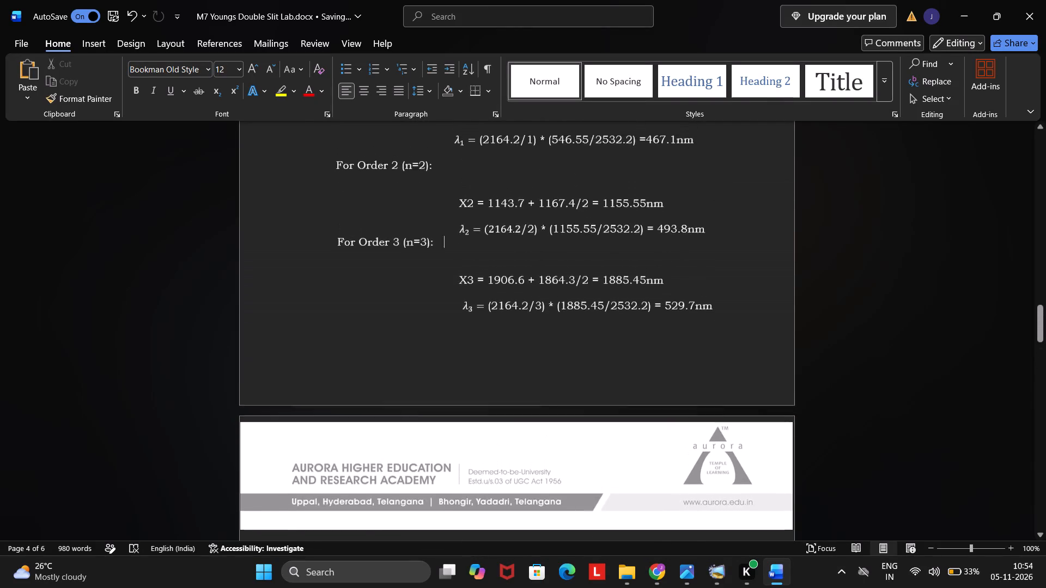
scroll(688, 370, "up", 1)
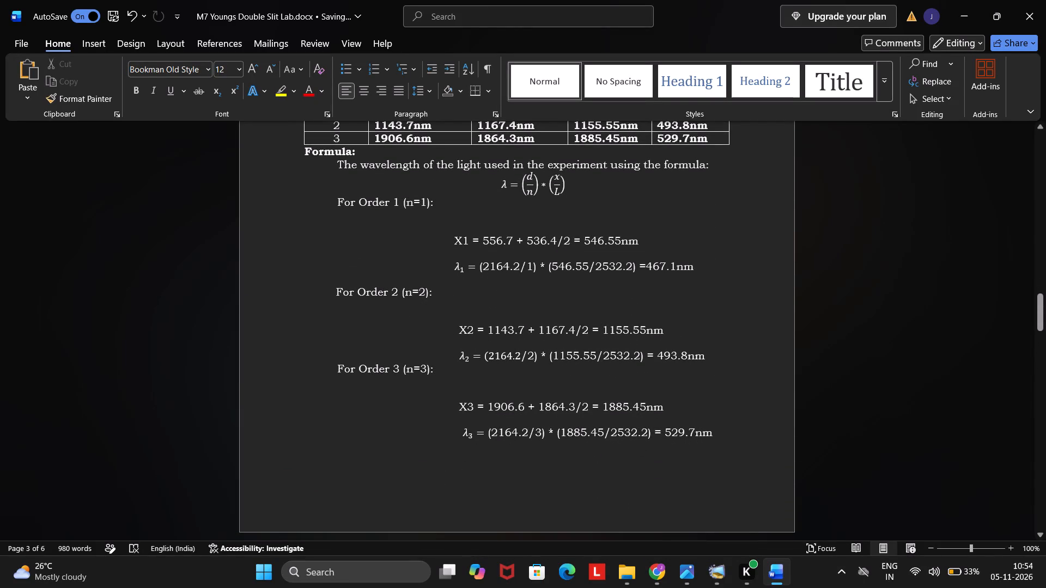
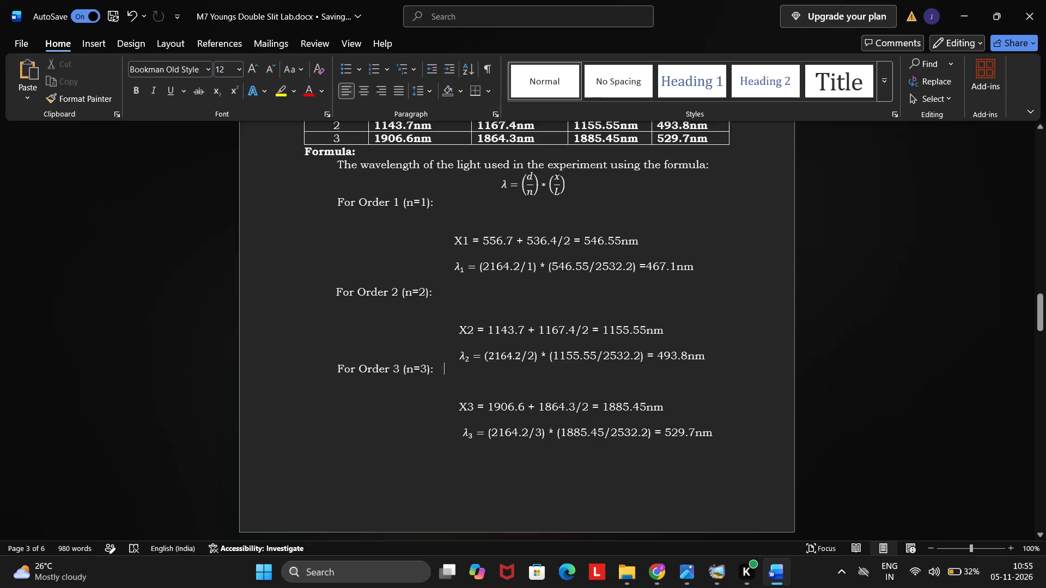
Review the report from the Order 1 to 3 calculations through the Result and Discussion sections.
left_click(743, 229)
scroll(743, 229, "down", 1)
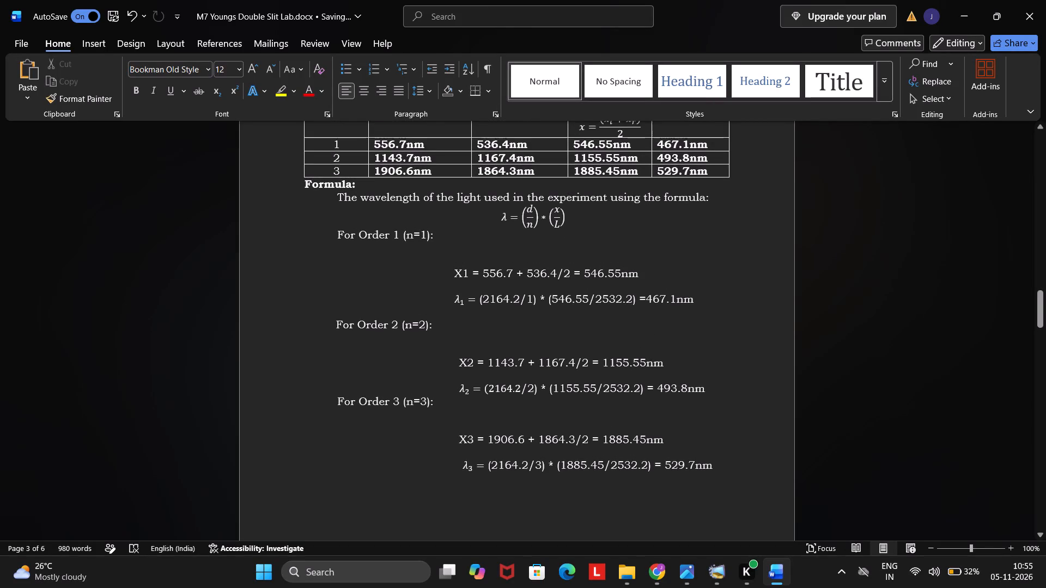
scroll(743, 229, "down", 1)
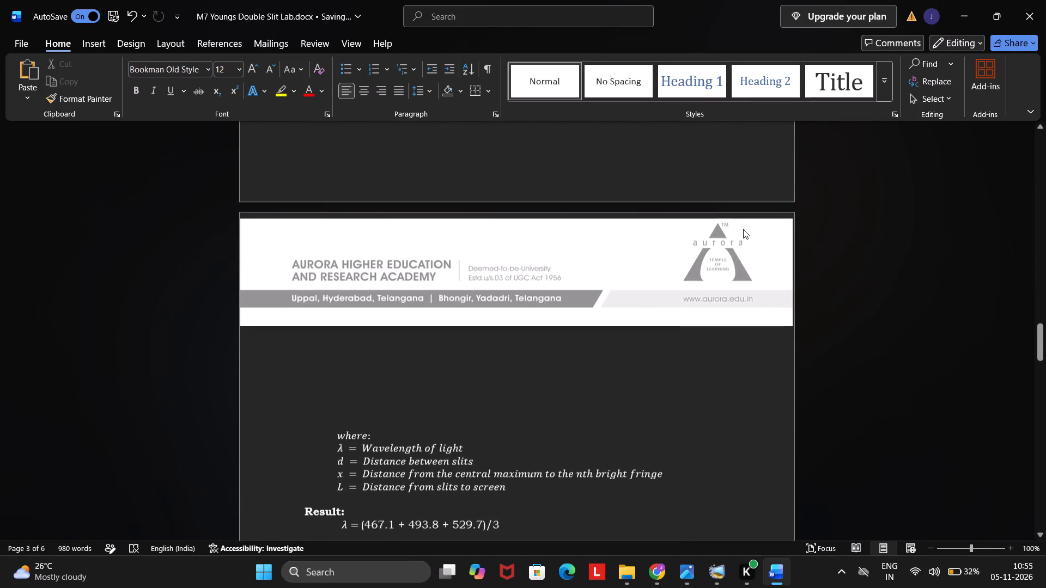
scroll(743, 229, "down", 2)
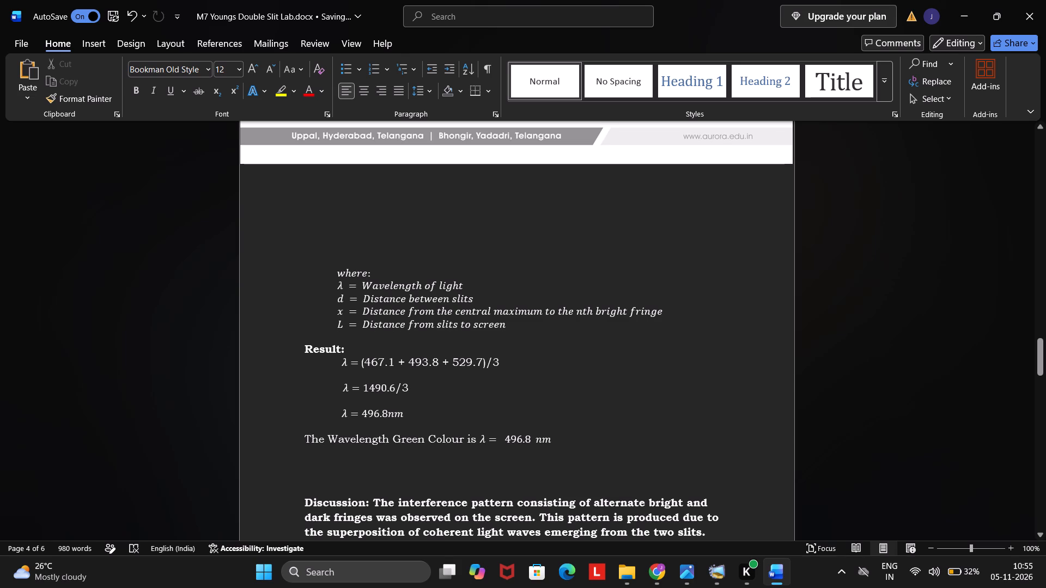
scroll(743, 229, "down", 1)
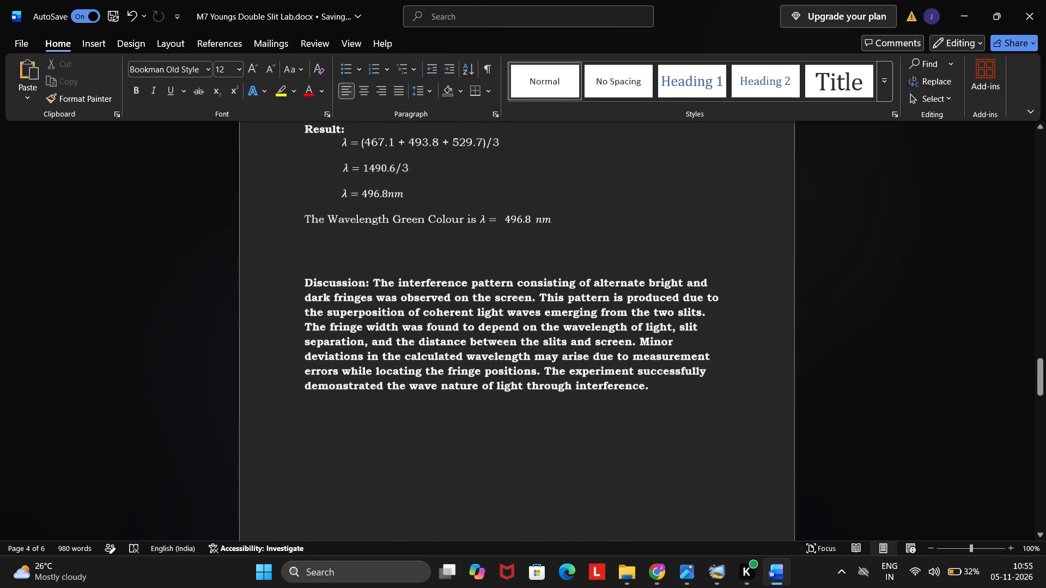
scroll(743, 229, "down", 1)
scroll(743, 229, "up", 19)
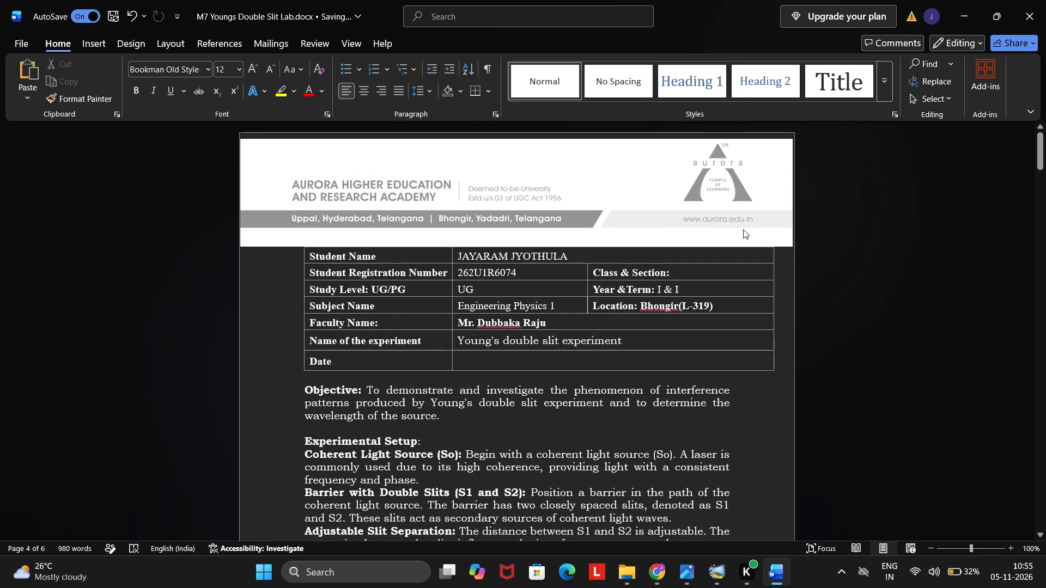
Remove the bold formatting from the Discussion body text and start that text on a new line below its heading.
scroll(743, 229, "down", 8)
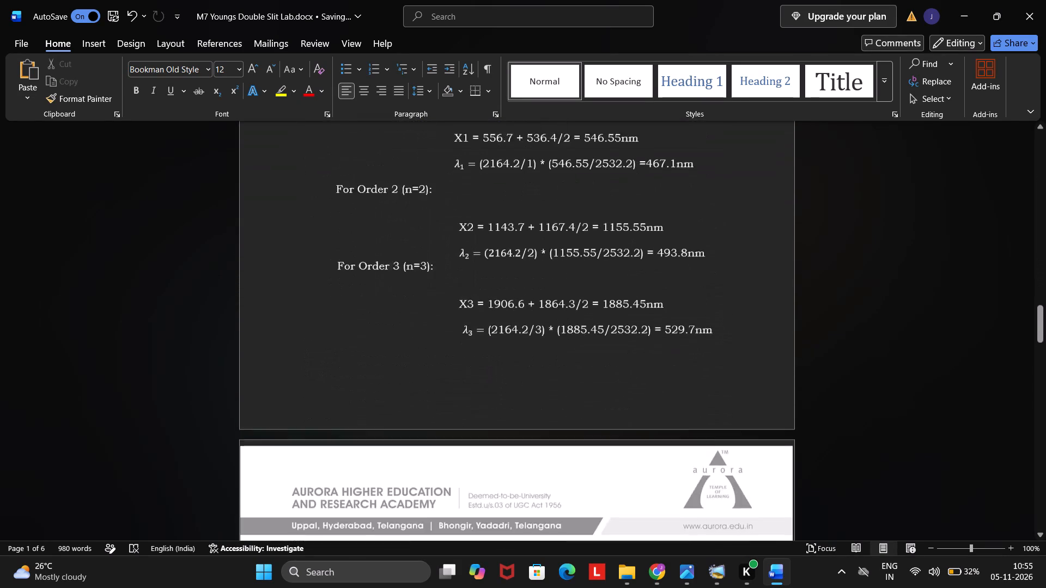
scroll(743, 229, "down", 4)
right_click(743, 229)
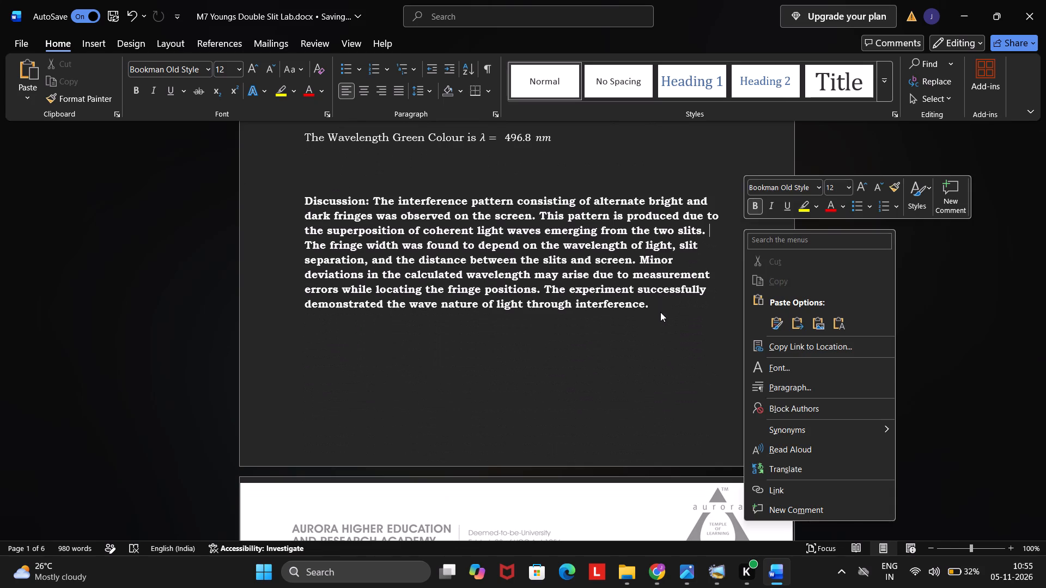
left_click_drag(660, 312, 343, 193)
left_click_drag(374, 199, 411, 210)
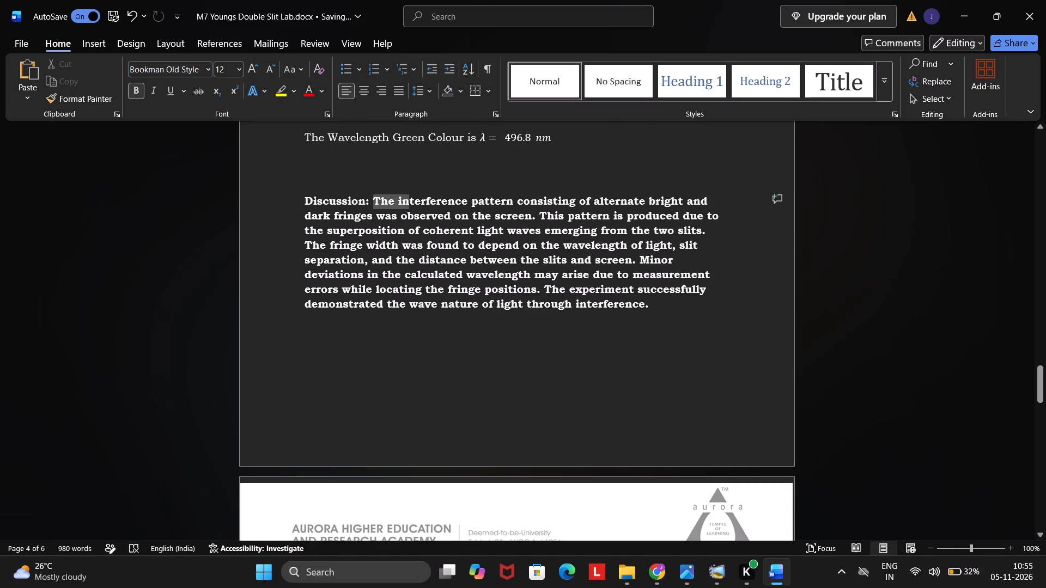
left_click_drag(411, 210, 591, 307)
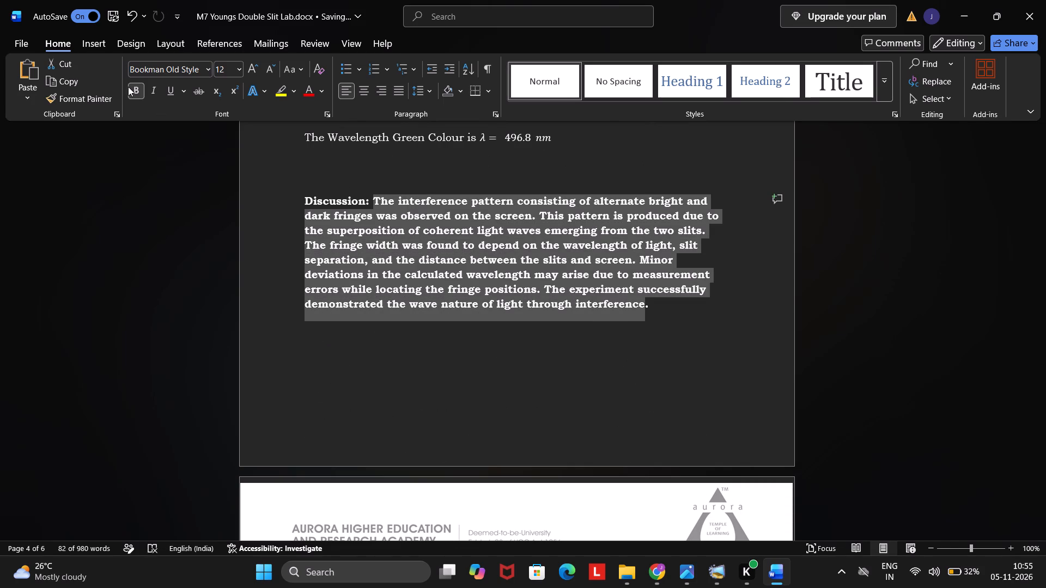
left_click(131, 87)
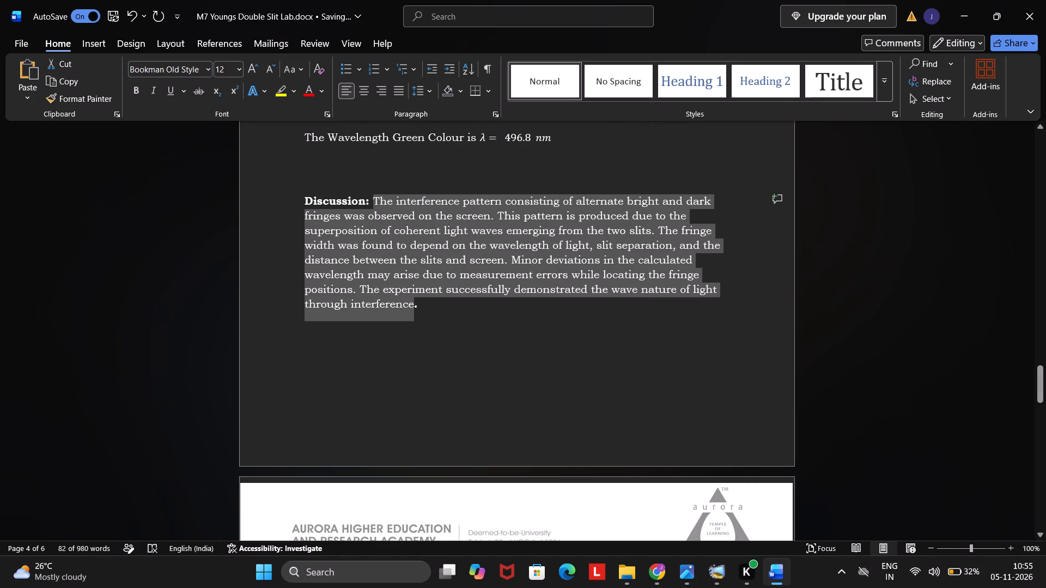
left_click(370, 203)
key("Return")
Insert a blank line above the Conclusion heading to separate it from the page header.
scroll(370, 203, "down", 1)
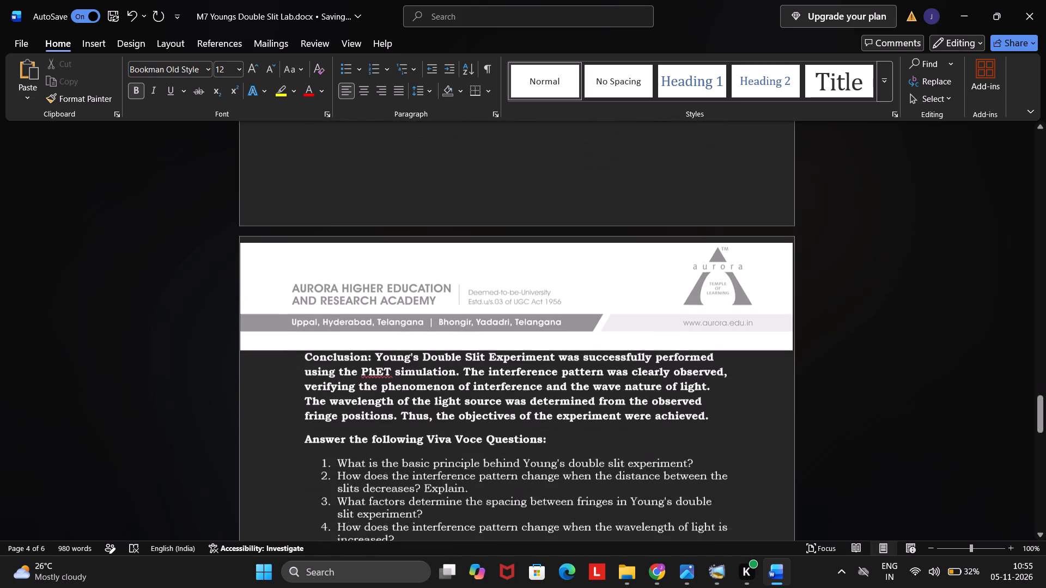
scroll(370, 203, "down", 1)
left_click(298, 225)
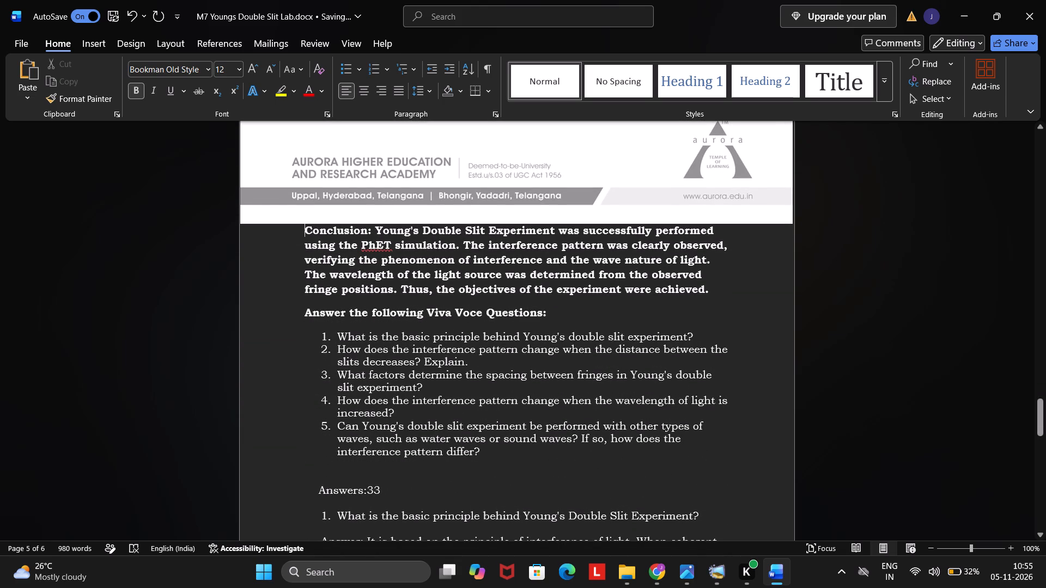
key("Return")
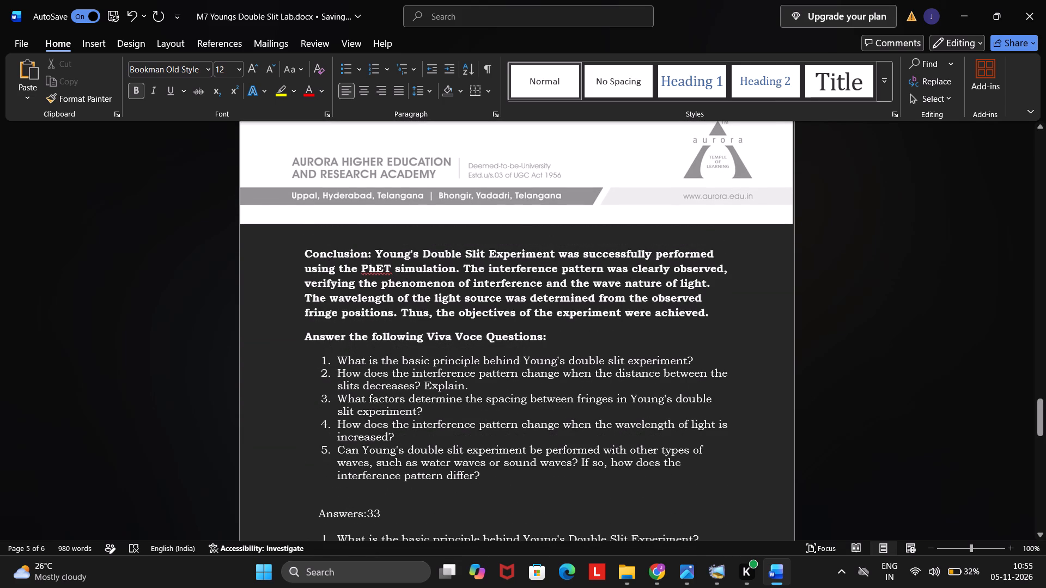
Remove the bold formatting from the Conclusion body text and start that text on a new line below its heading.
left_click_drag(376, 256, 536, 309)
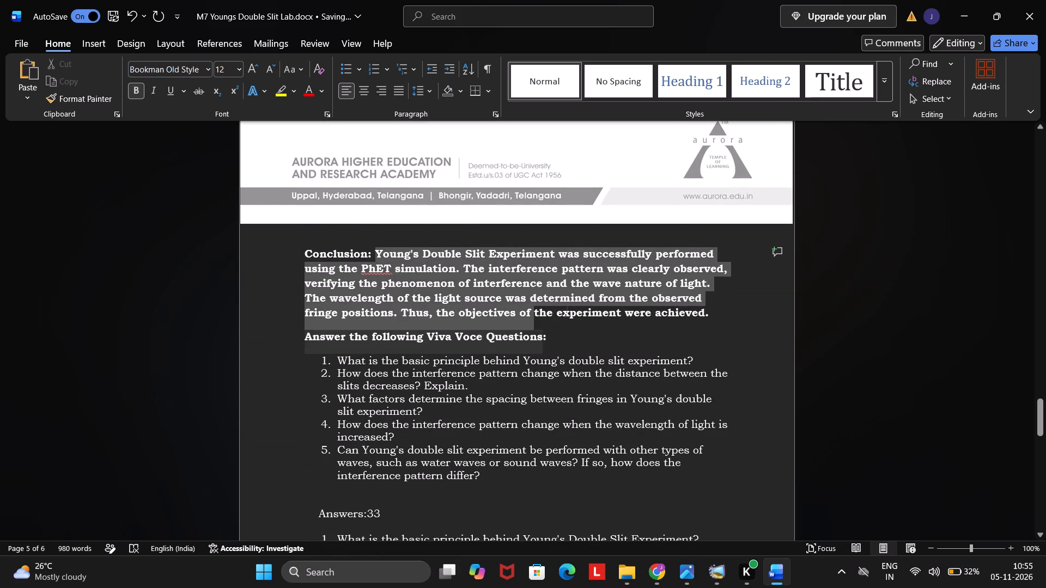
left_click_drag(536, 309, 726, 322)
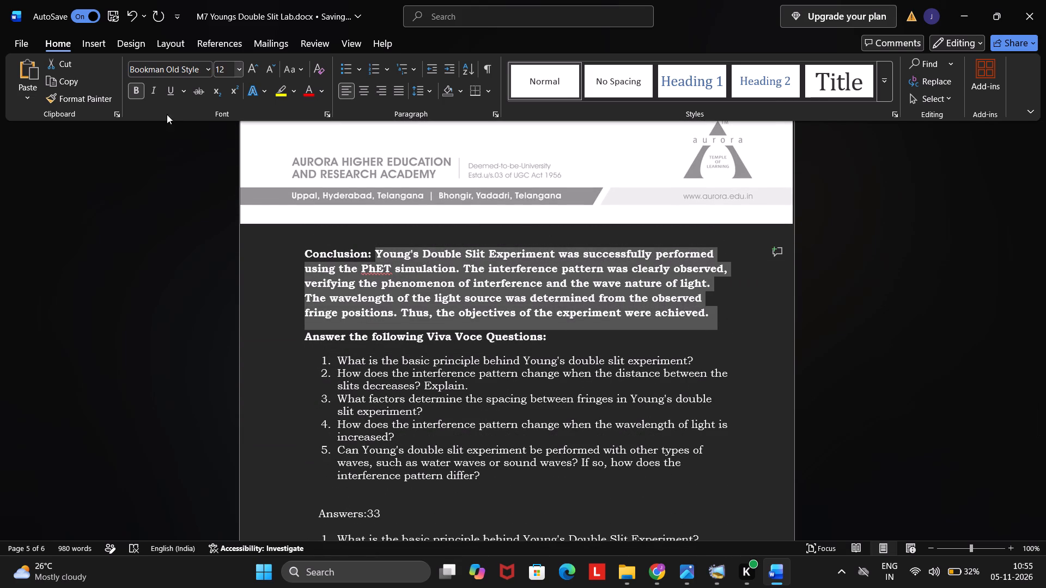
left_click(138, 92)
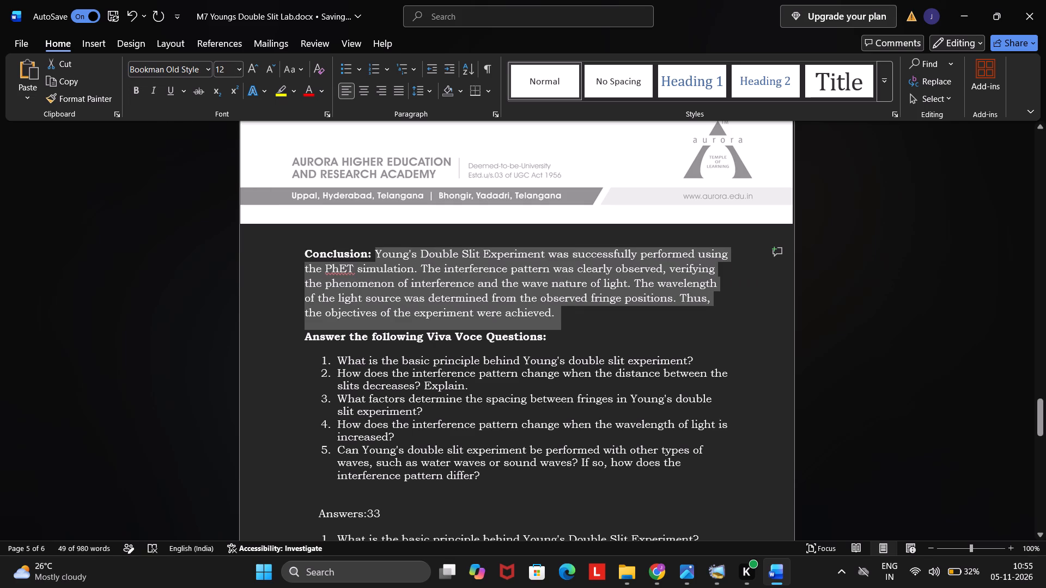
left_click(372, 252)
key("Return")
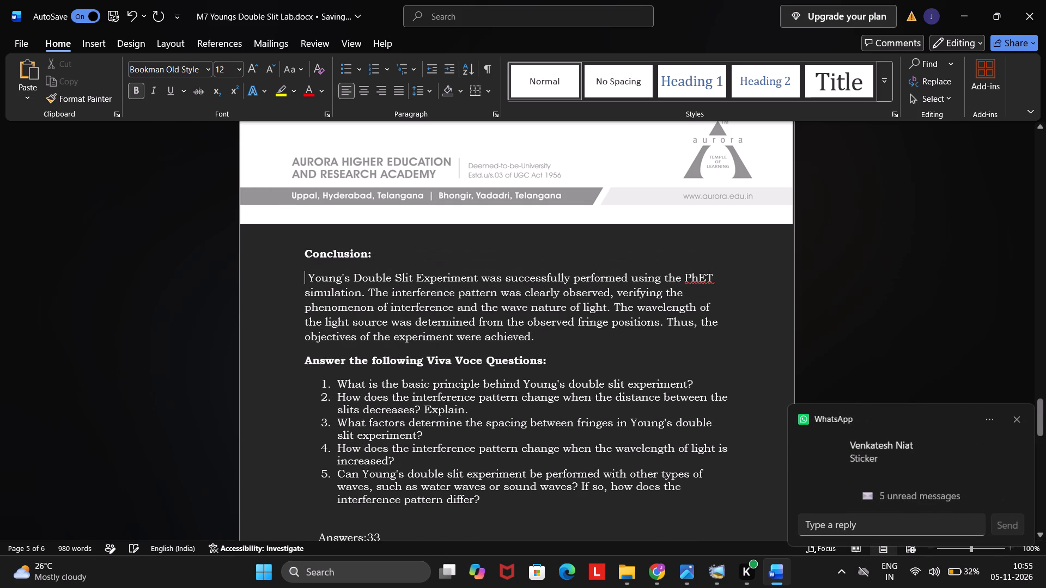
Check the end of the viva voce answers and the student details table on the first page.
scroll(565, 386, "down", 4)
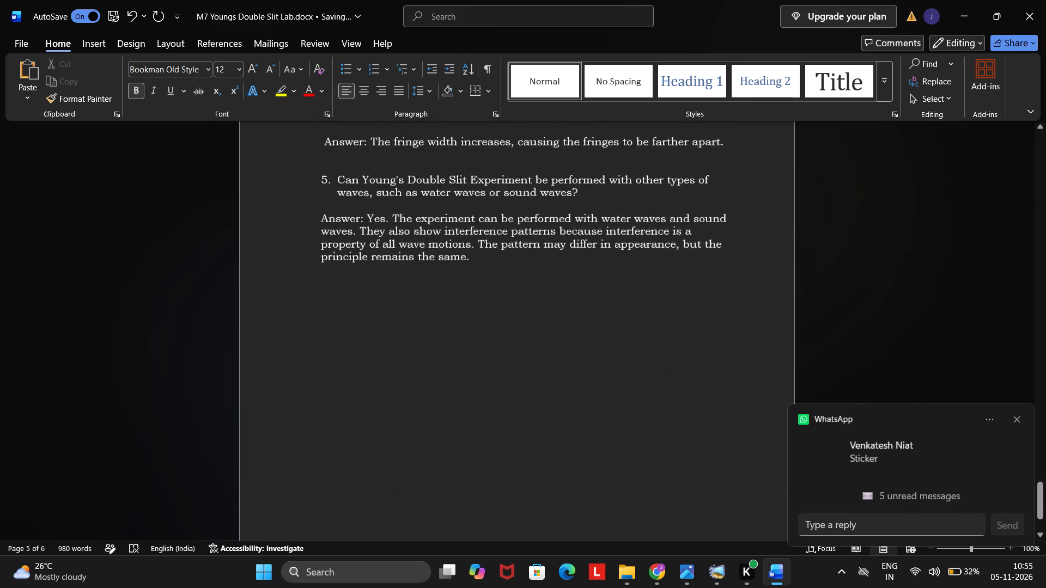
scroll(565, 386, "up", 17)
scroll(209, 196, "up", 13)
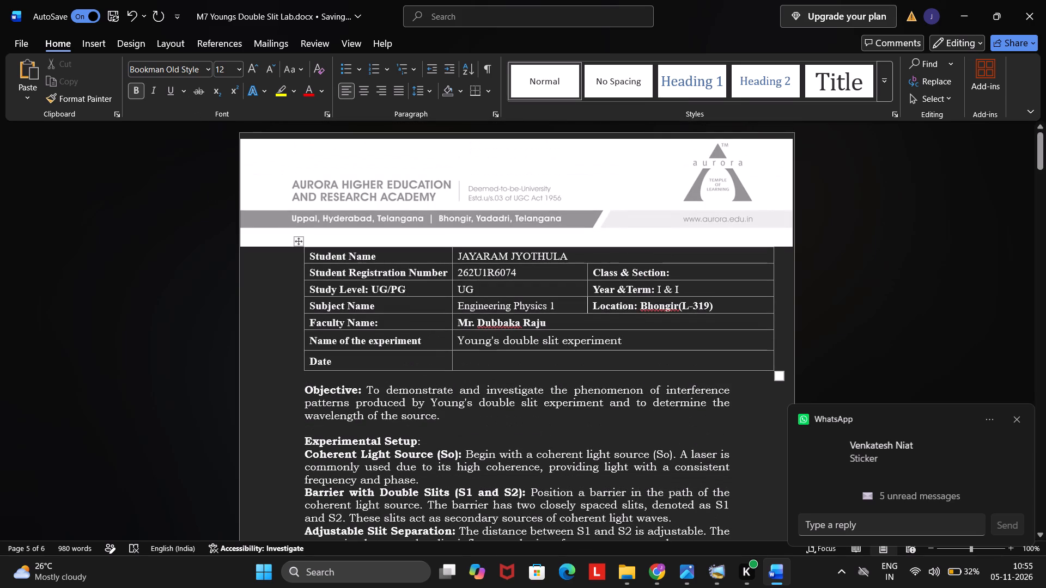